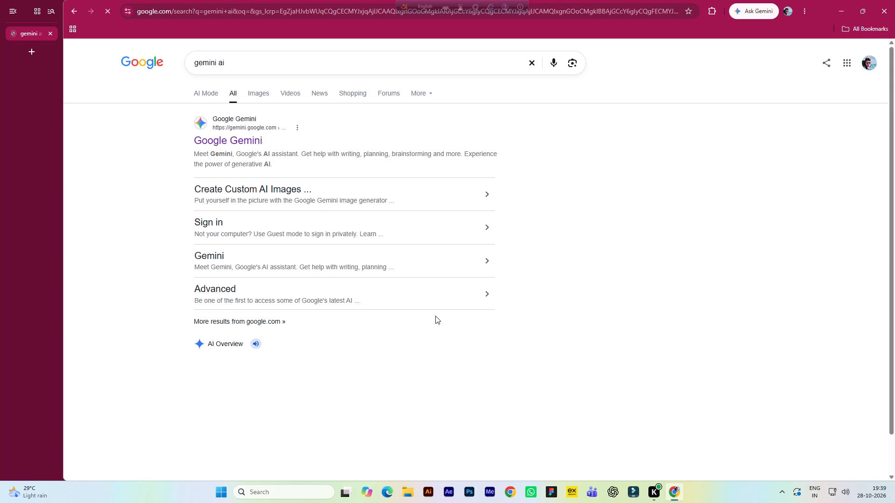
scroll(314, 276, "up", 1)
scroll(314, 276, "down", 4)
scroll(314, 276, "up", 5)
Search Google for "speed test" in a new tab.
left_click(33, 48)
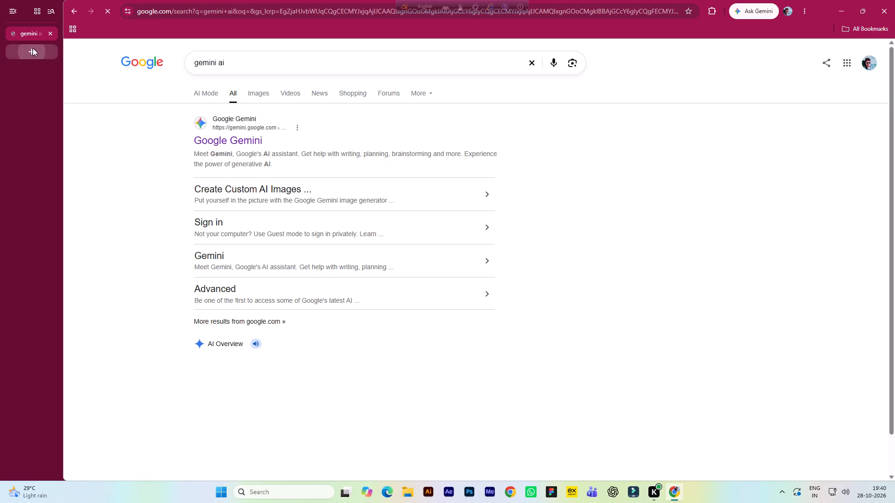
left_click(369, 169)
left_click(356, 199)
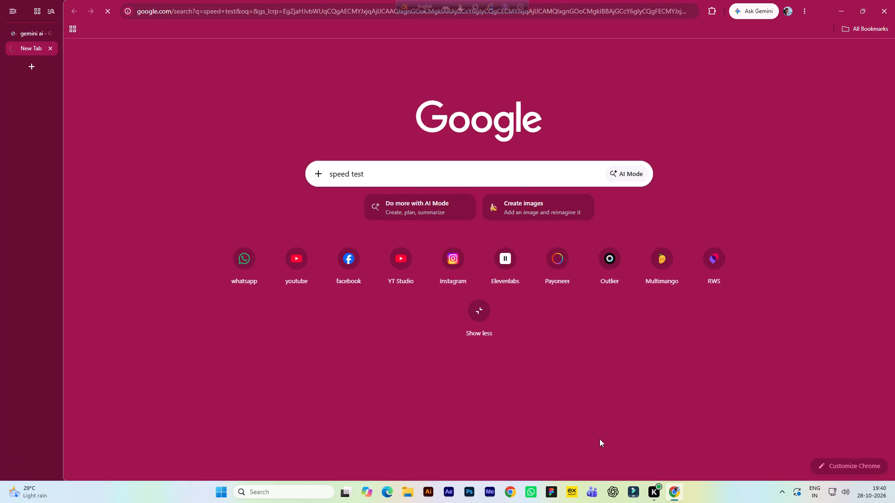
left_click(632, 491)
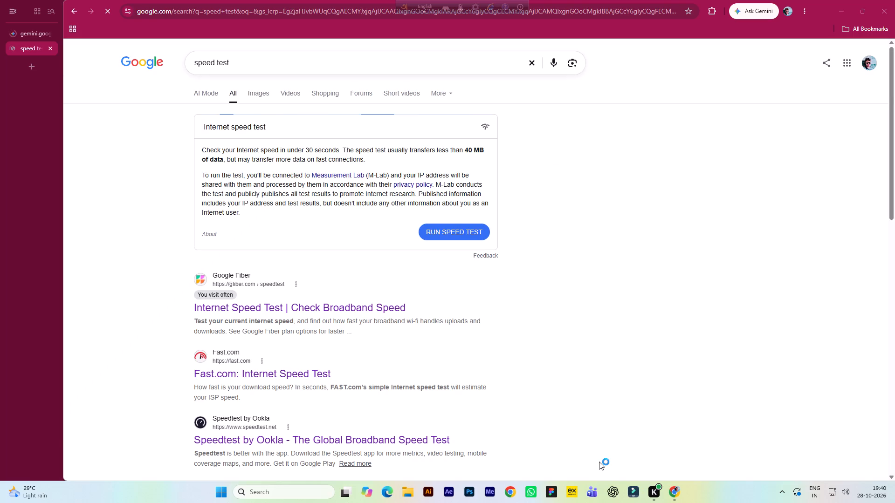
left_click(630, 491)
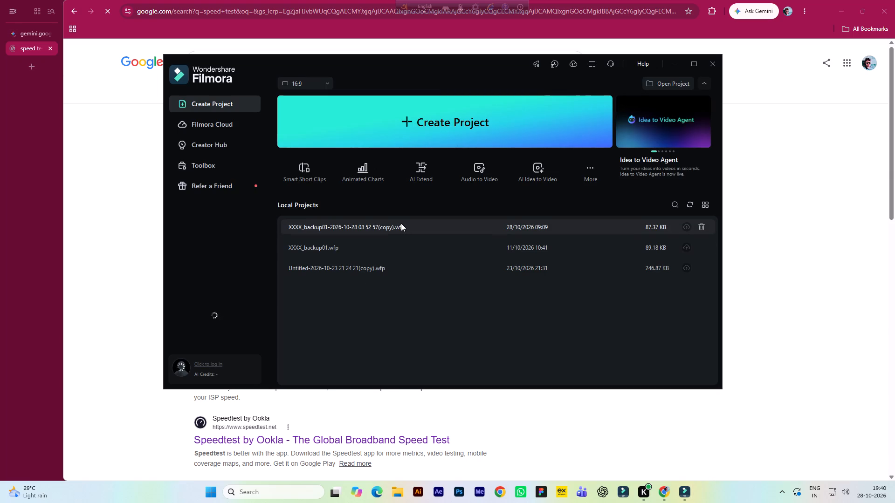
double_click(397, 269)
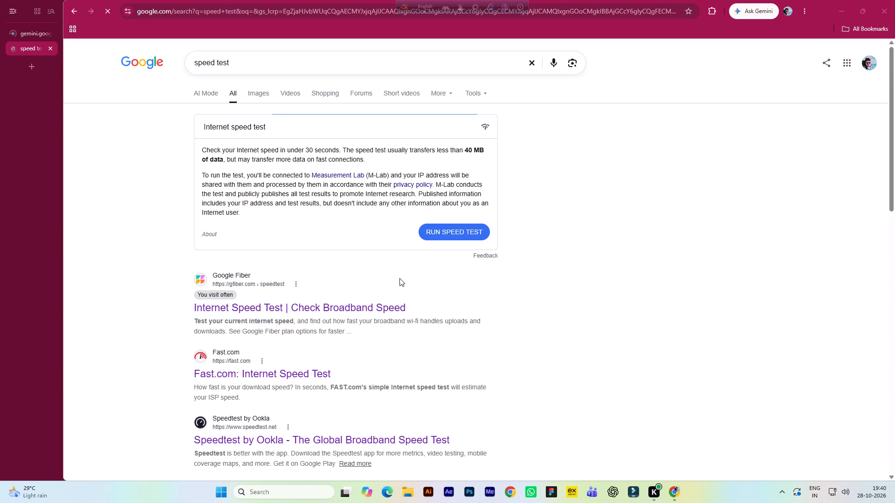
Run Google's internet speed test from the search results in Chrome.
left_click(453, 234)
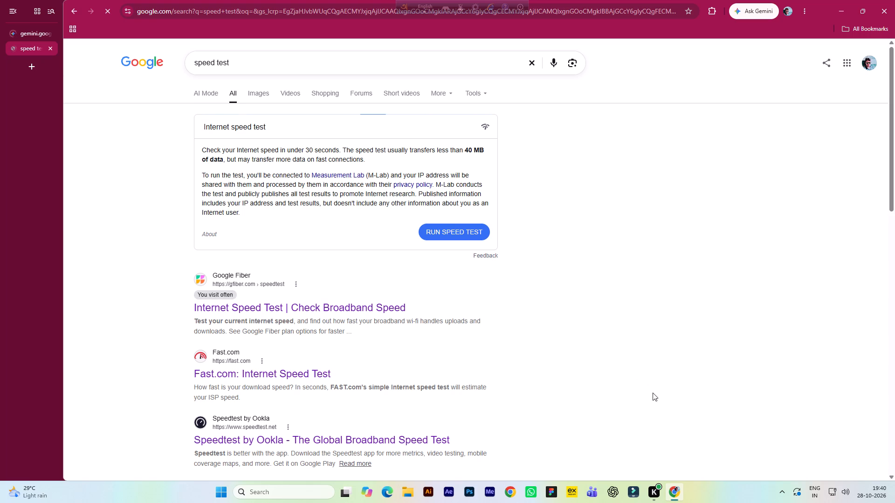
scroll(534, 361, "down", 1)
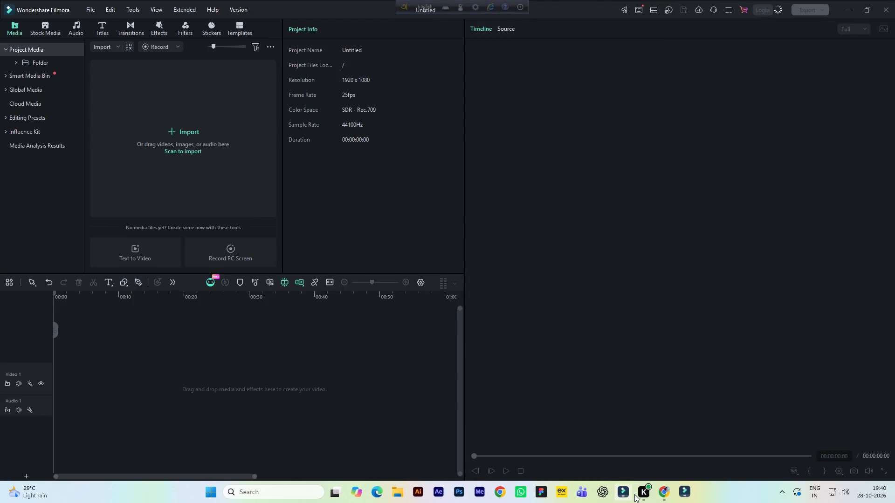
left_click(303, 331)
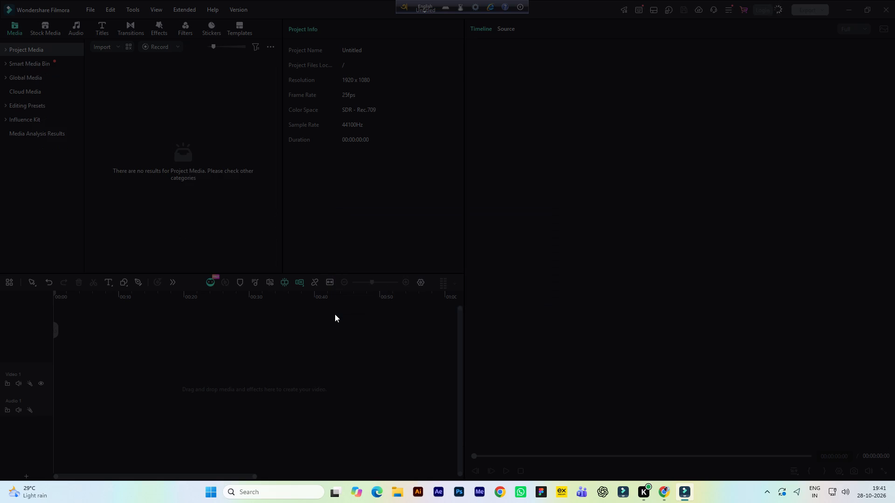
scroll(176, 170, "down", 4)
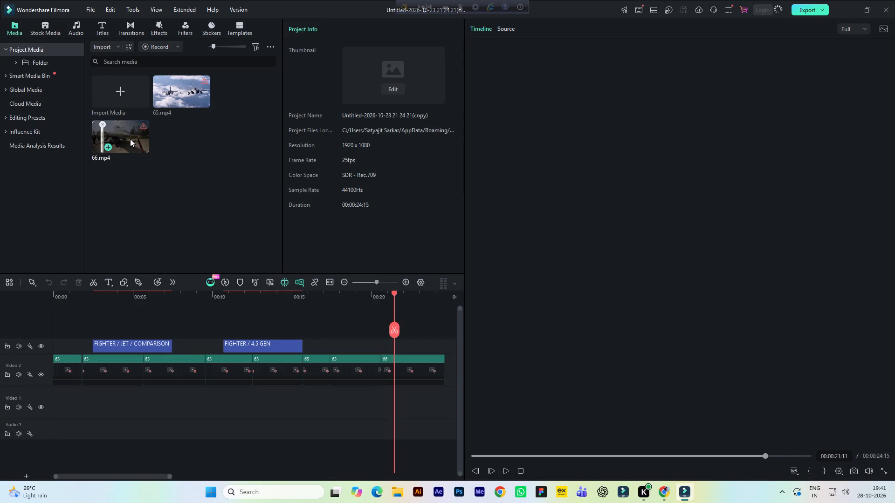
Delete the missing clips 66.mp4 and 65.mp4 from the Filmora project's media library, including their timeline segments.
left_click(135, 193)
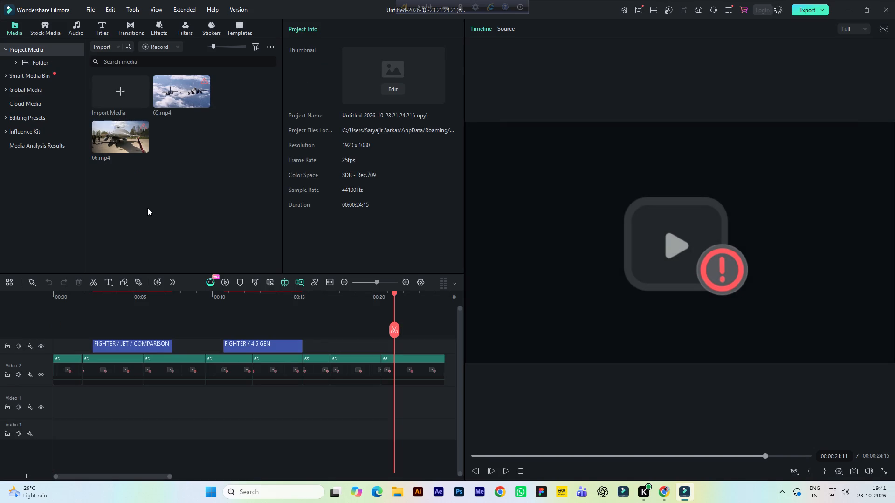
left_click(136, 150)
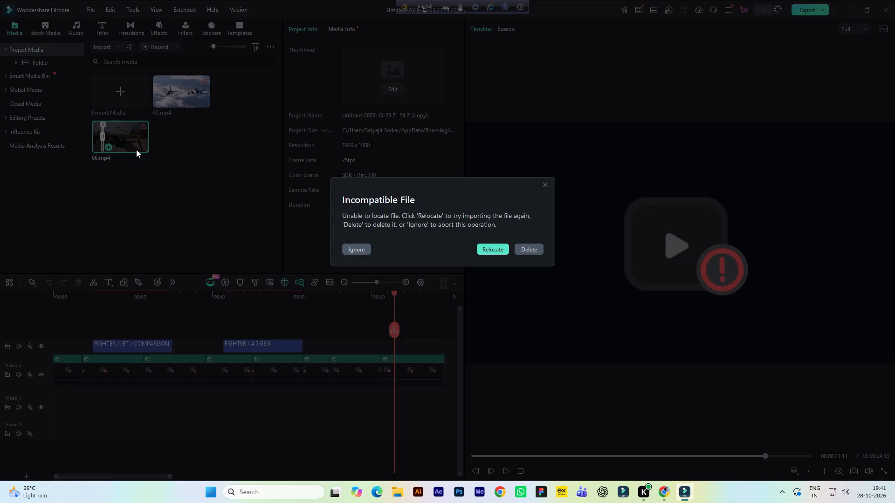
key("Delete")
left_click(521, 248)
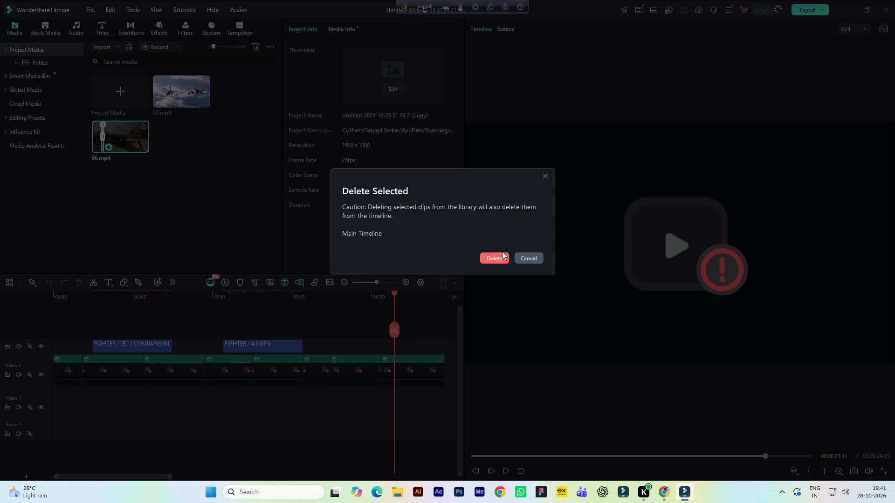
key("Return")
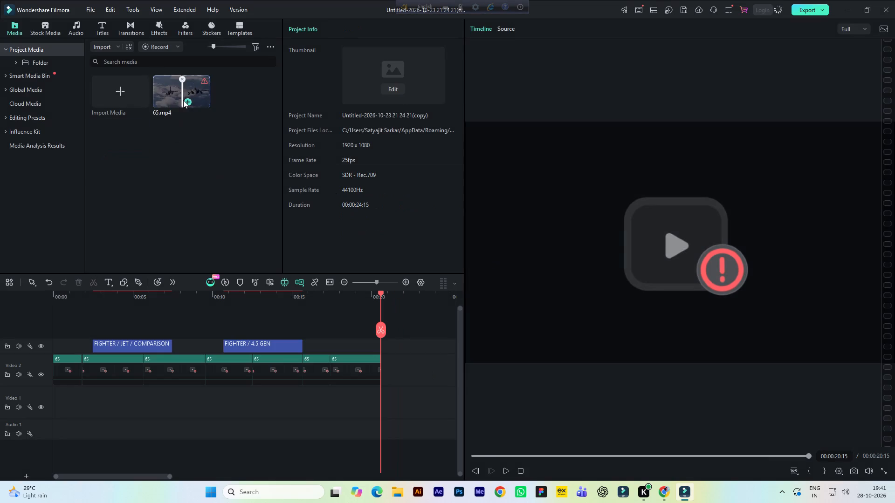
left_click(183, 100)
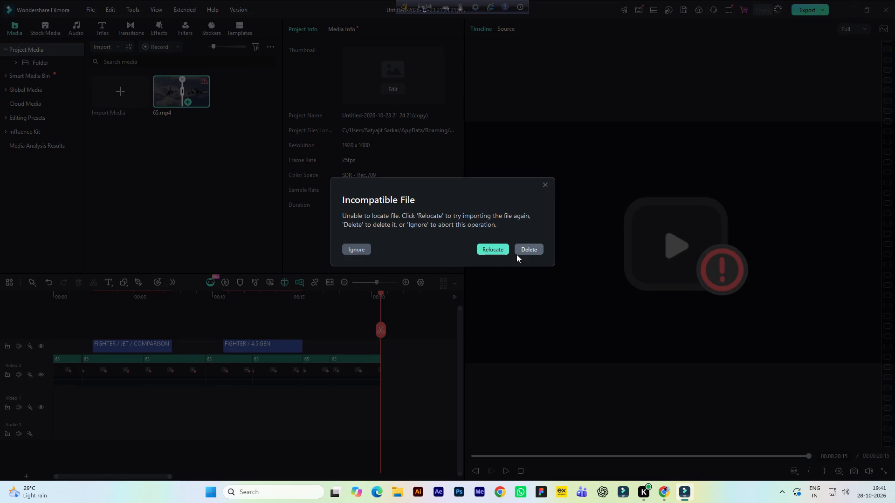
key("Delete")
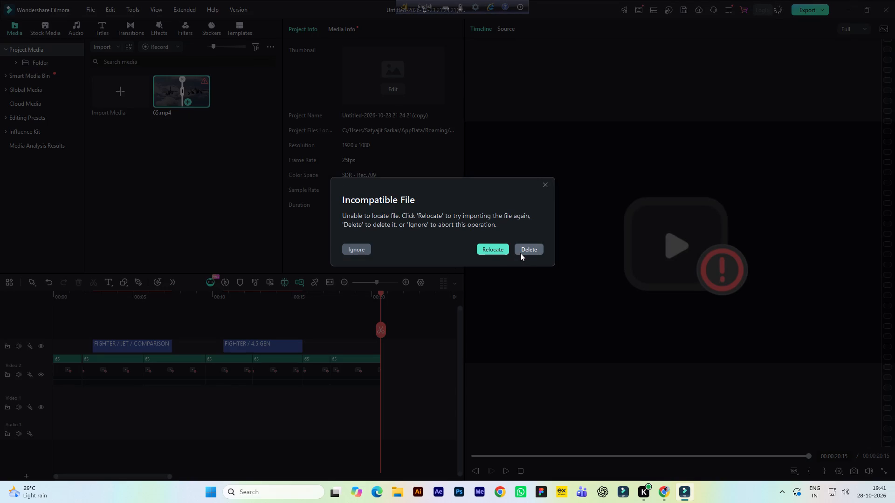
left_click(528, 251)
key("Return")
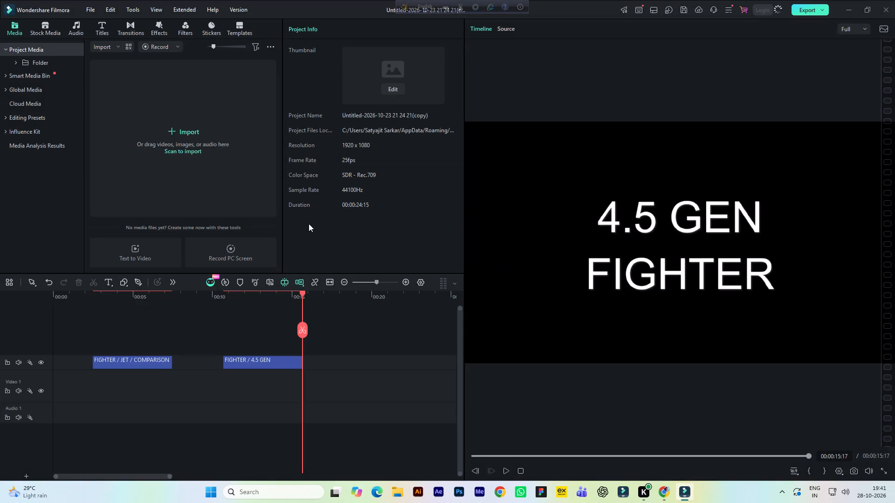
Preview the FIGHTER / 4.5 GEN and FIGHTER / JET / COMPARISON titles and delete both from the timeline.
left_click(277, 294)
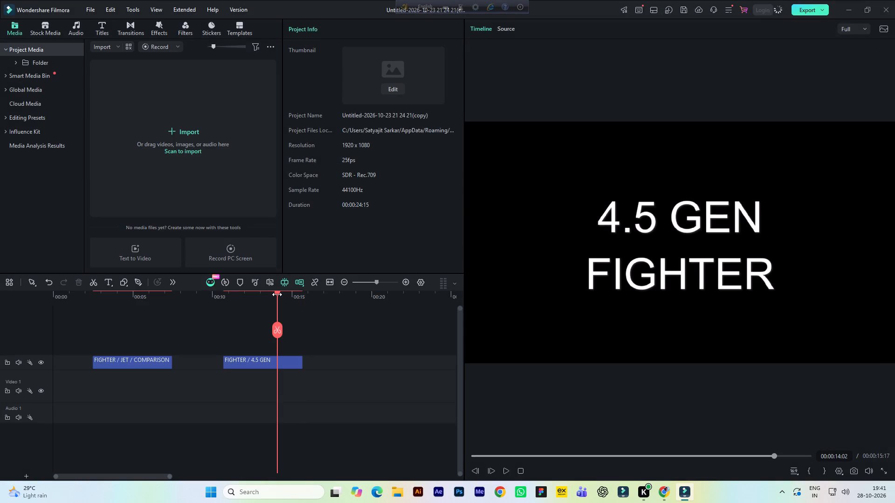
left_click(125, 294)
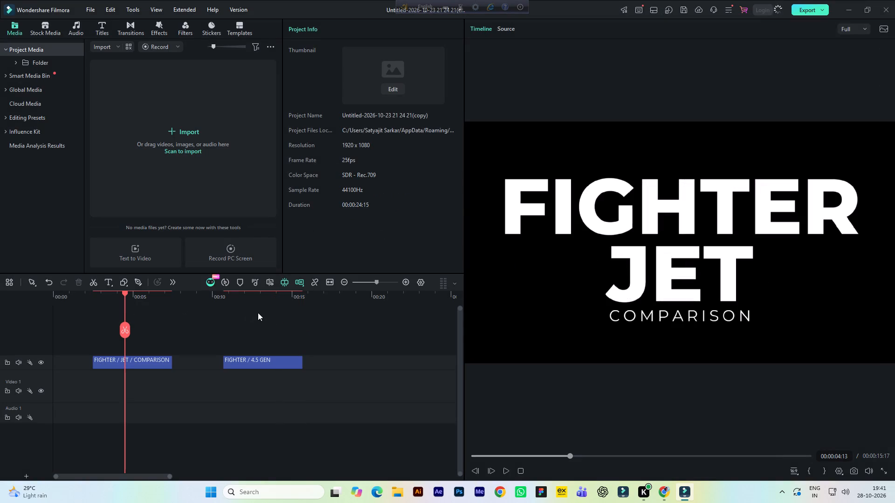
left_click_drag(339, 343, 136, 375)
key("Delete")
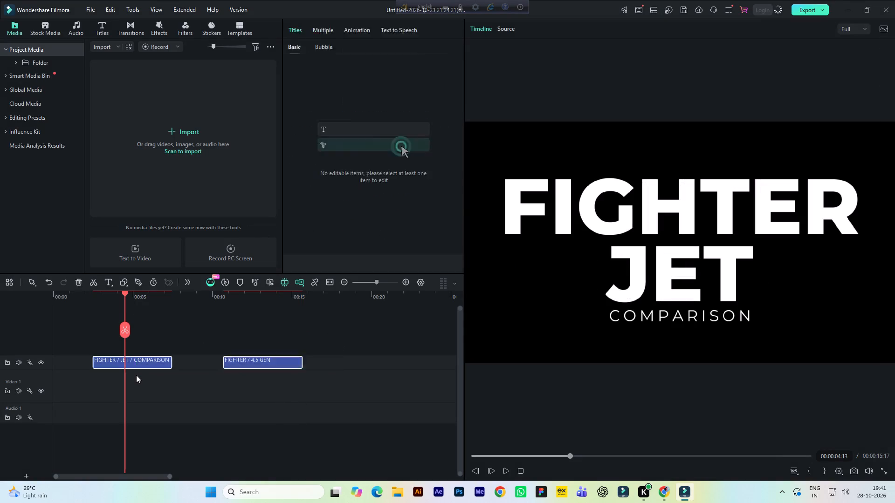
Open the media import dialog and delete today's three skincare images from the Downloads folder.
left_click(186, 132)
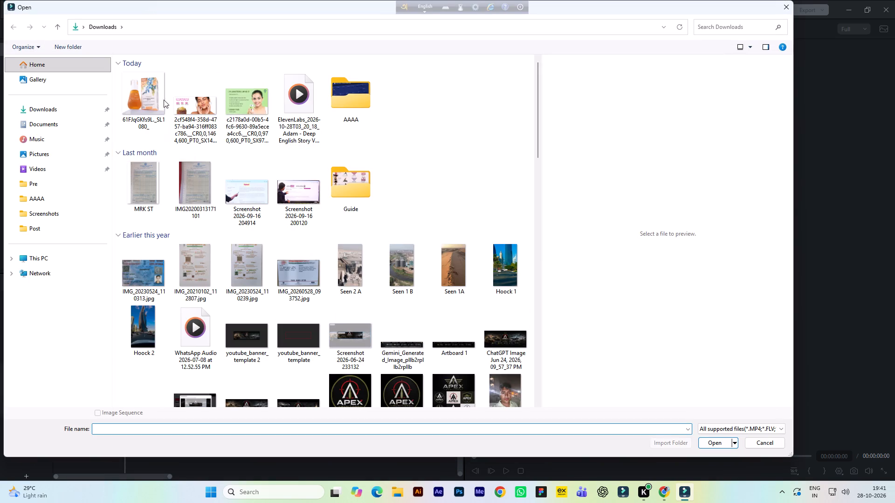
left_click(158, 99)
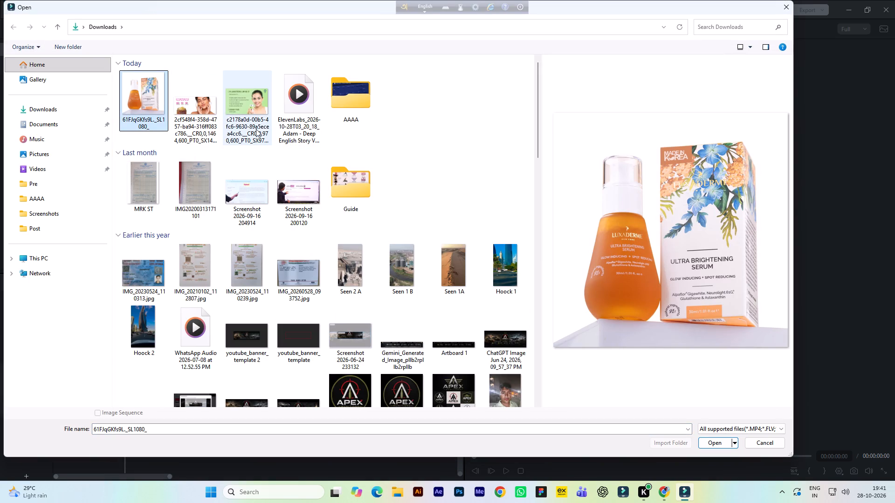
left_click(254, 105, "shift")
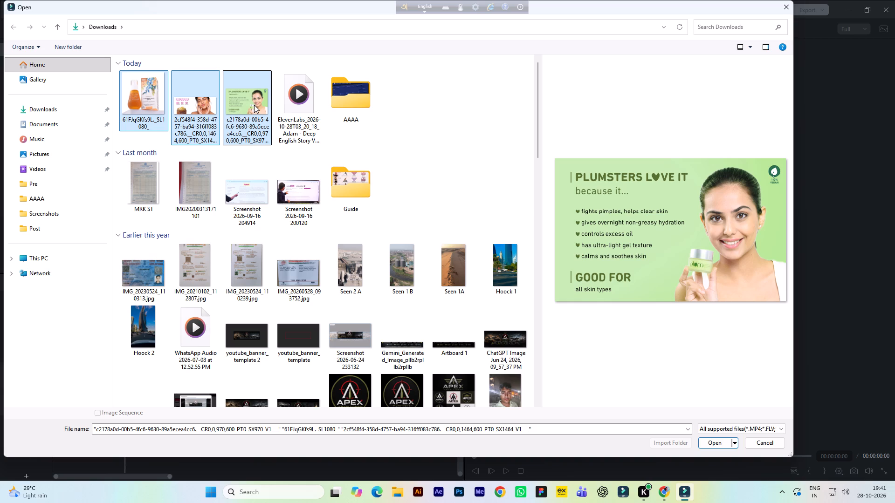
key("Delete")
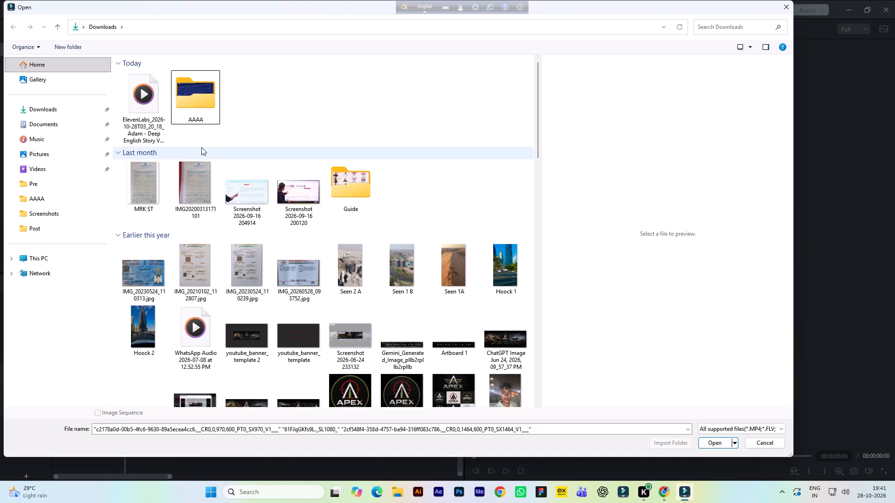
Import video 70 from the Pre folder into the project media.
left_click(69, 182)
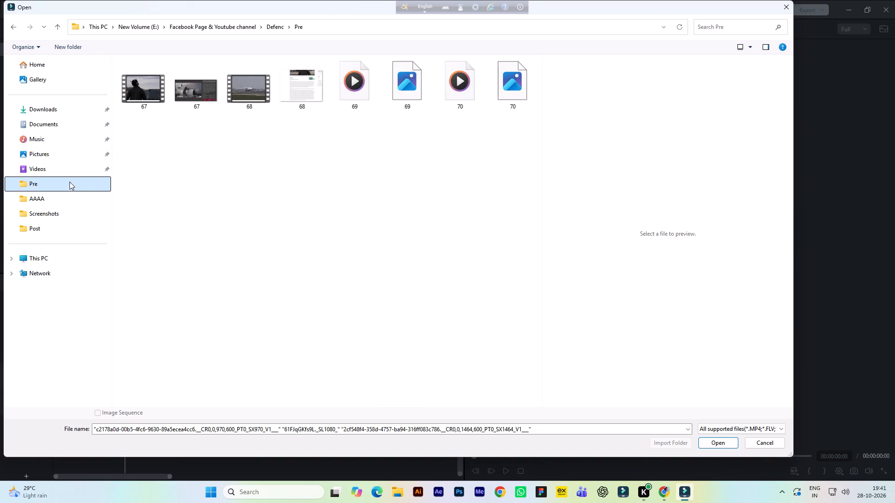
left_click(145, 89)
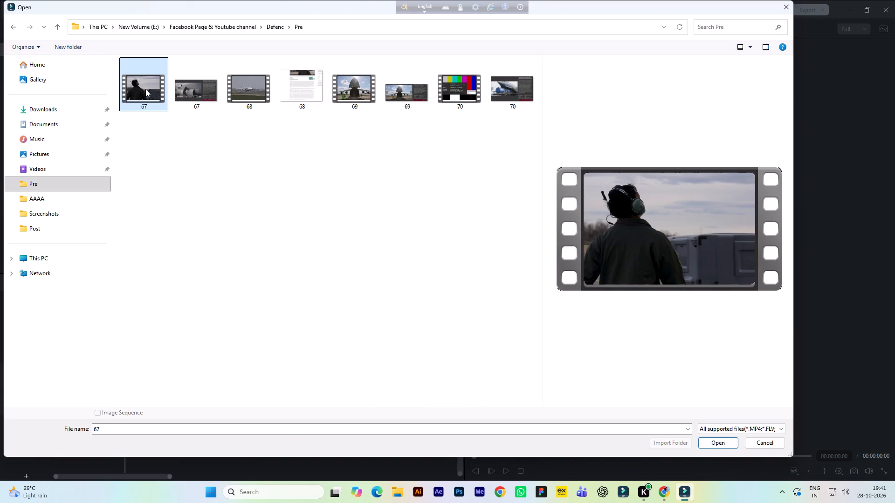
left_click(303, 177)
left_click(459, 91)
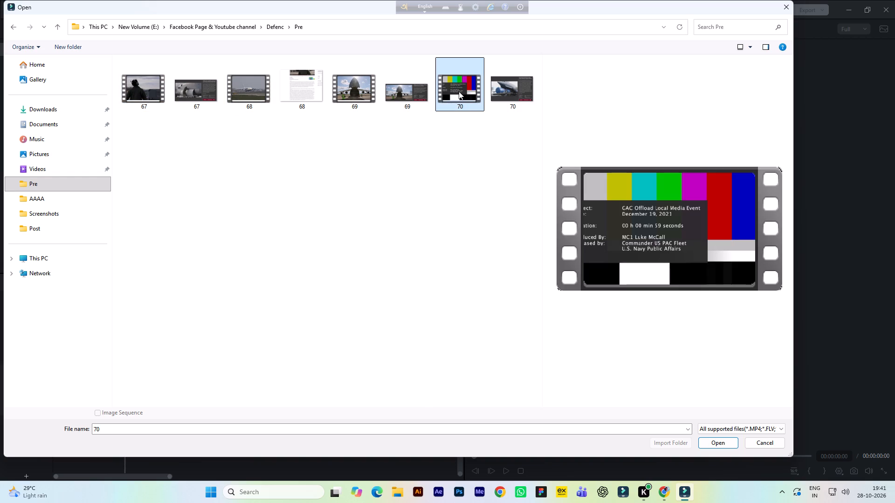
key("Return")
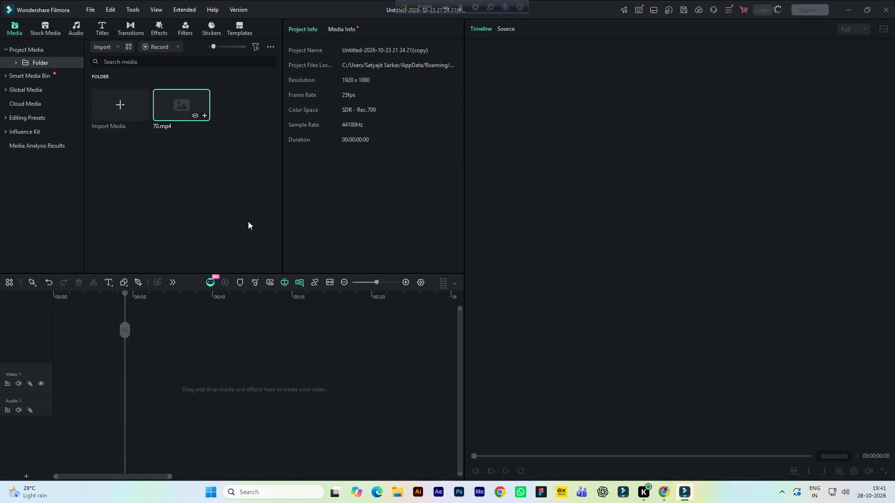
Play 70.mp4 in the source preview, skipping ahead through the footage, dismiss the VPN notification, and pause playback.
left_click(176, 111)
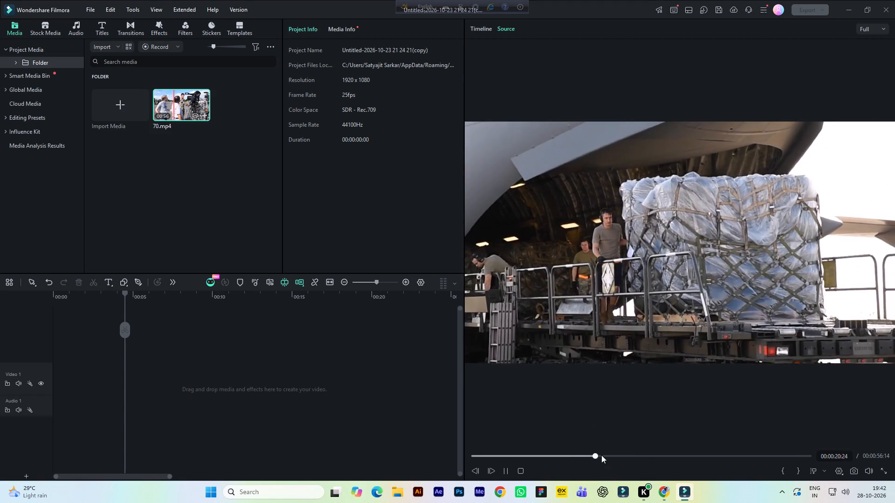
left_click(611, 456)
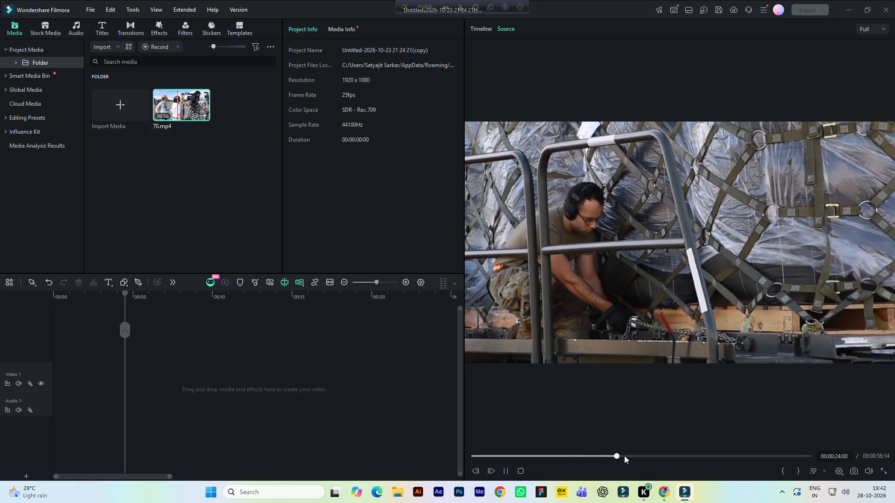
left_click(624, 455)
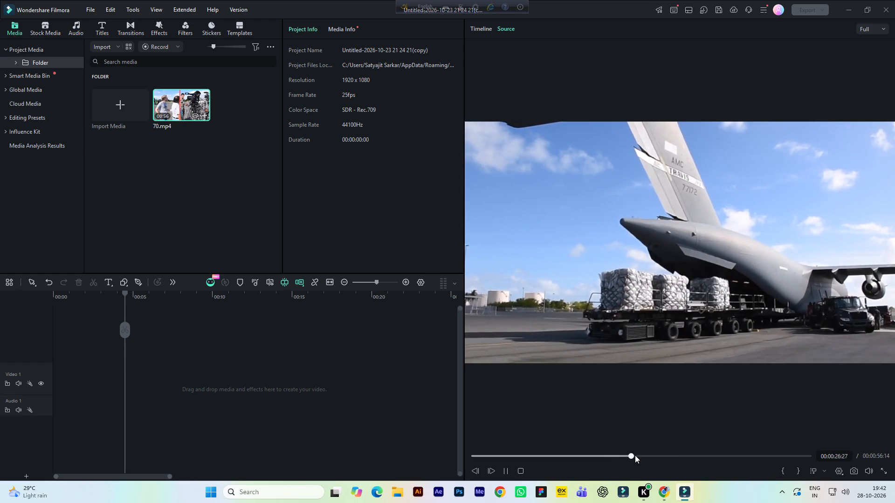
left_click(654, 455)
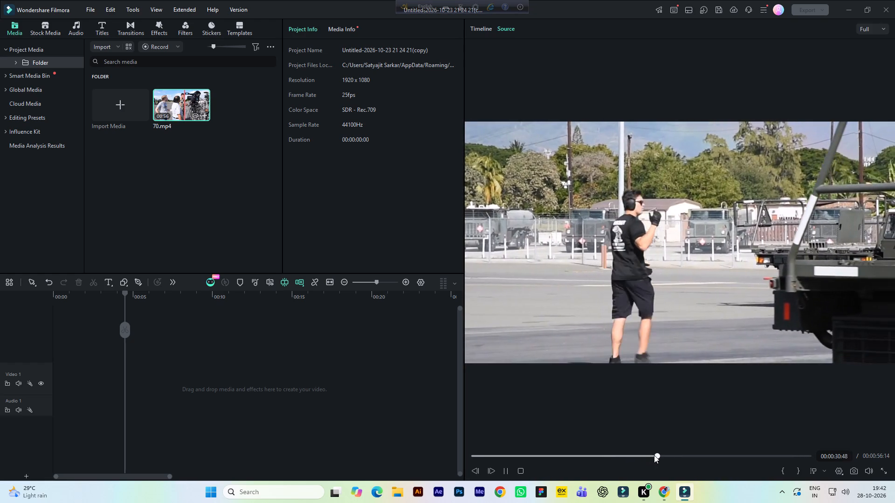
left_click(672, 455)
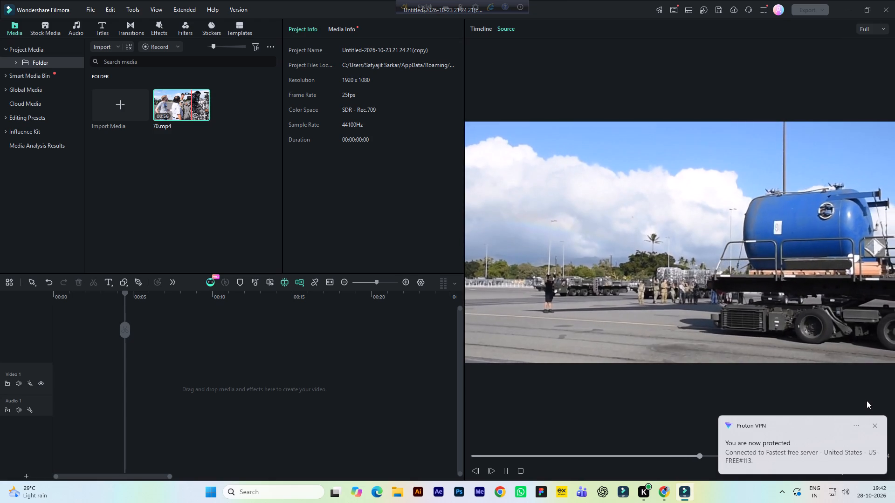
left_click(876, 425)
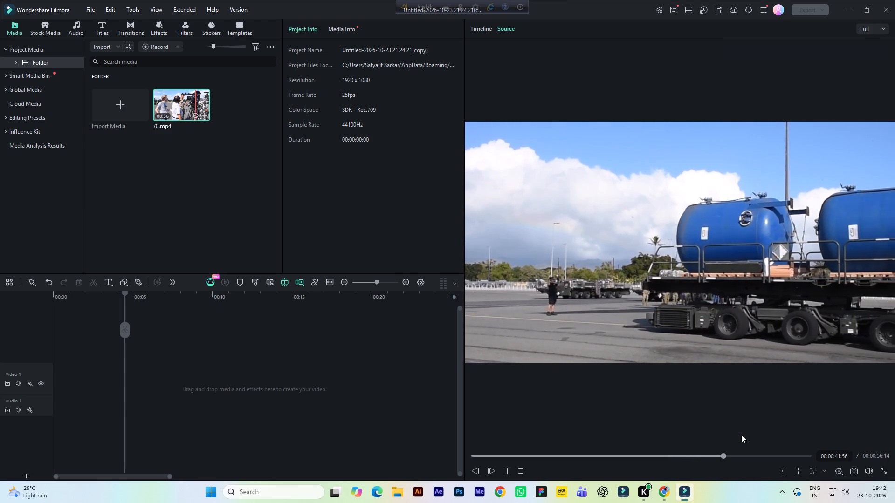
left_click(691, 326)
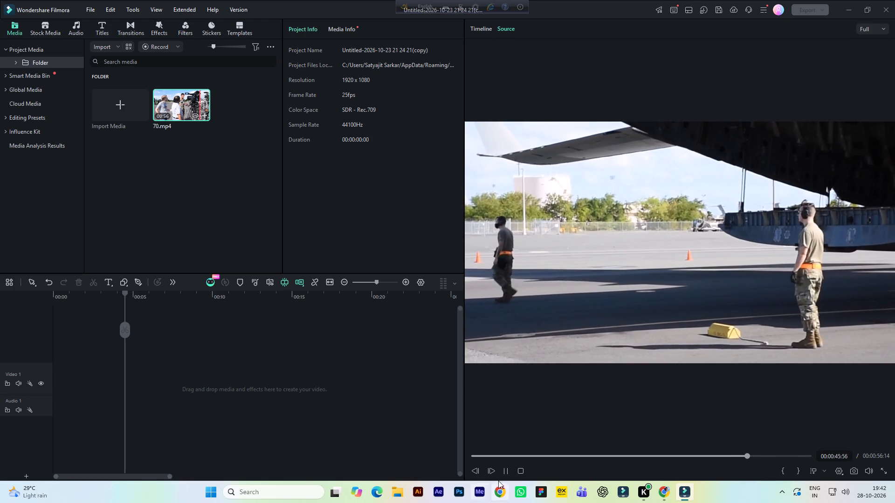
left_click(508, 472)
Minimize the Filmora window.
left_click(852, 8)
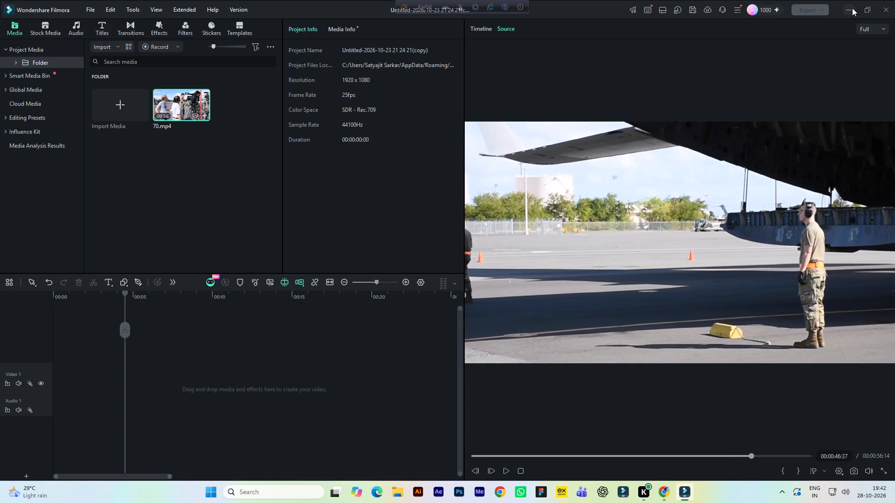
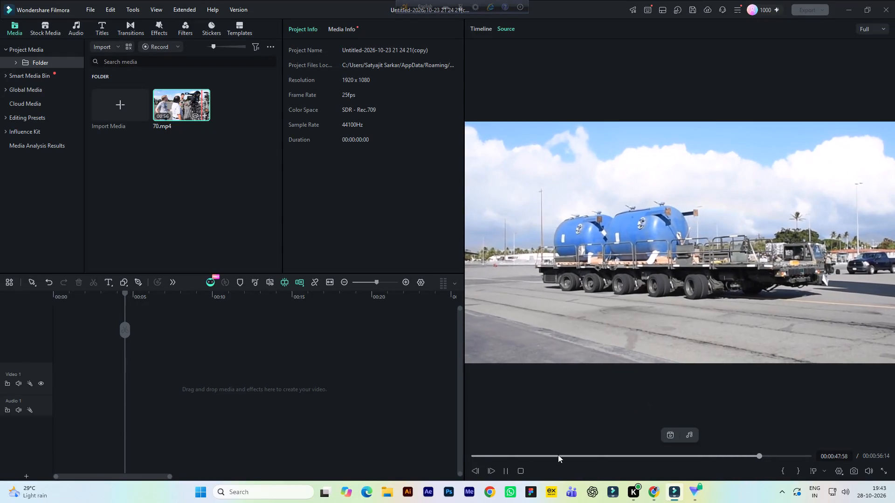
Skim 70.mp4 from its beginning and mark the In point where the grey US Air Force plane shot starts, about 14 seconds in.
left_click(480, 456)
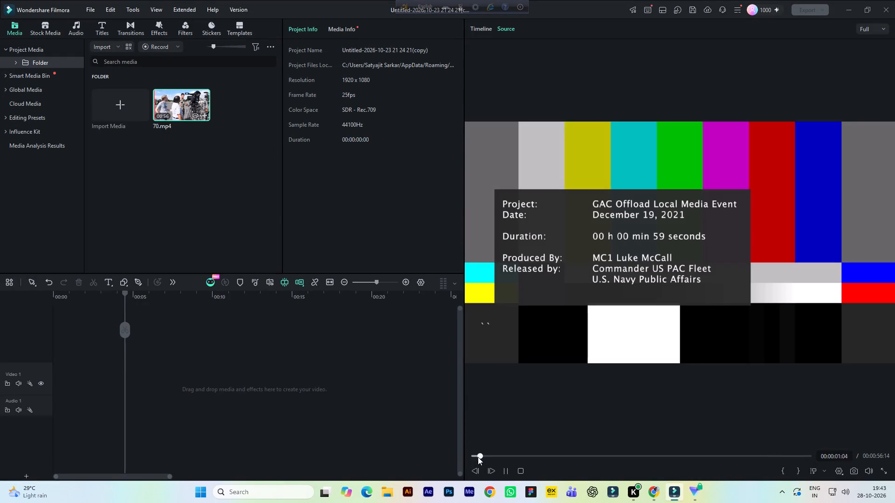
left_click(494, 458)
left_click(504, 456)
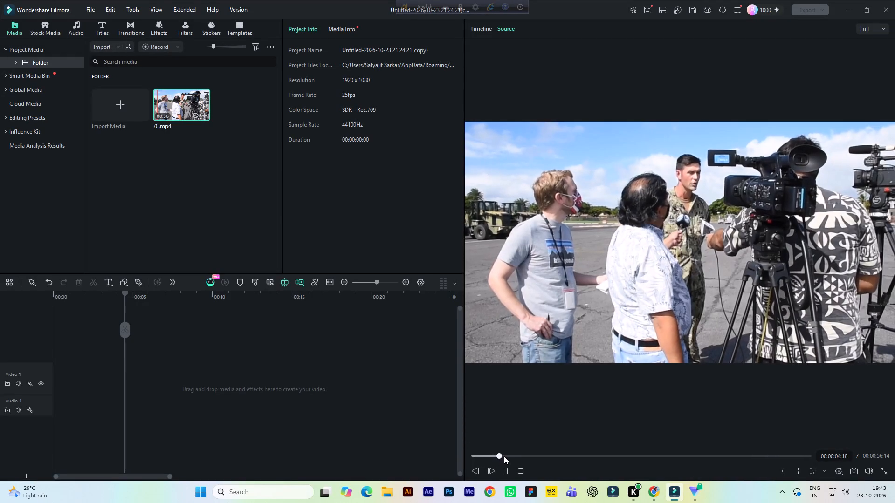
left_click(511, 456)
left_click(522, 456)
left_click(532, 455)
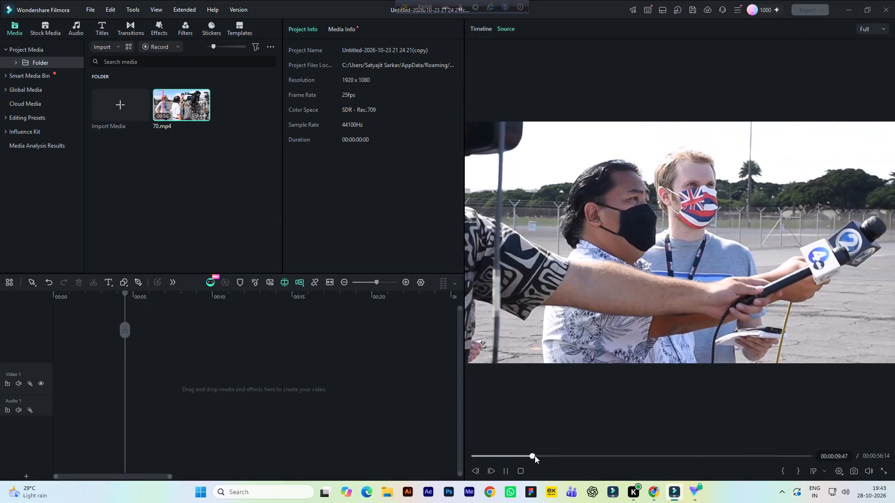
left_click(541, 456)
left_click(551, 456)
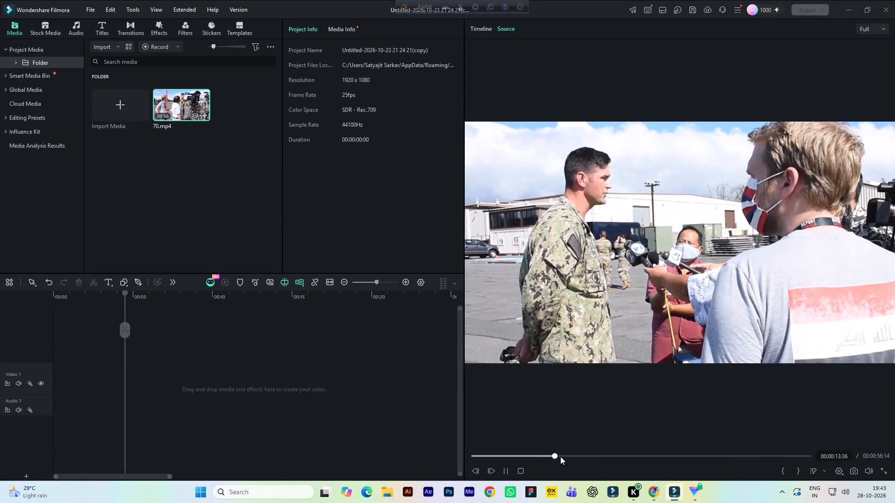
key("space")
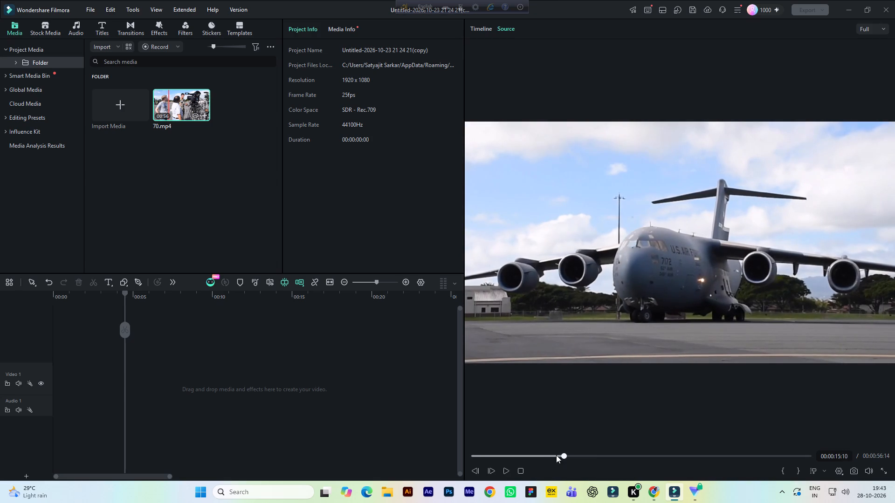
left_click(548, 455)
key("space")
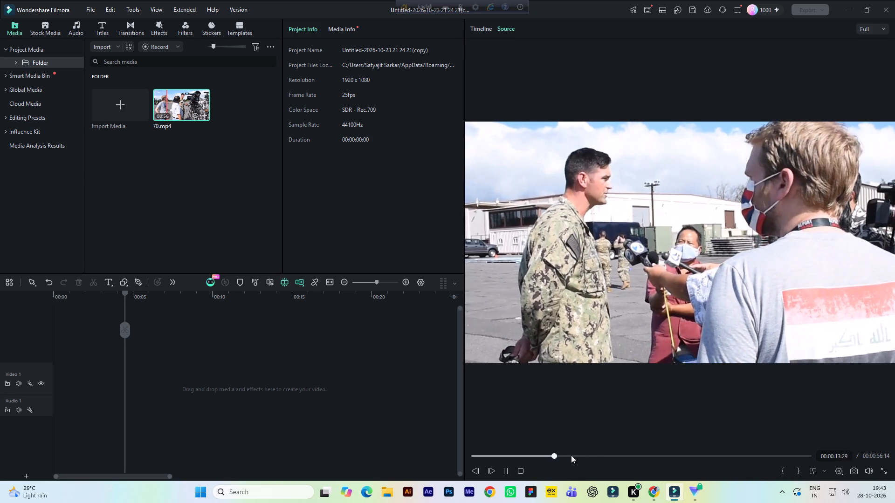
key("space")
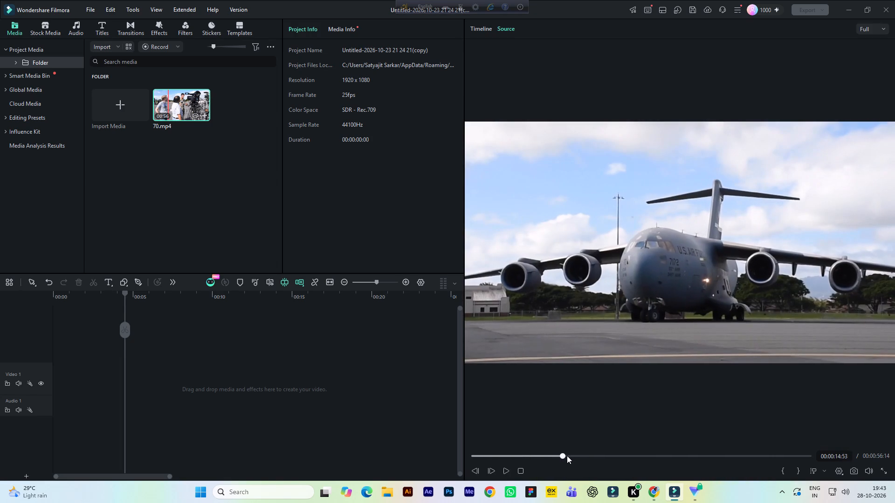
left_click(555, 455)
key("space")
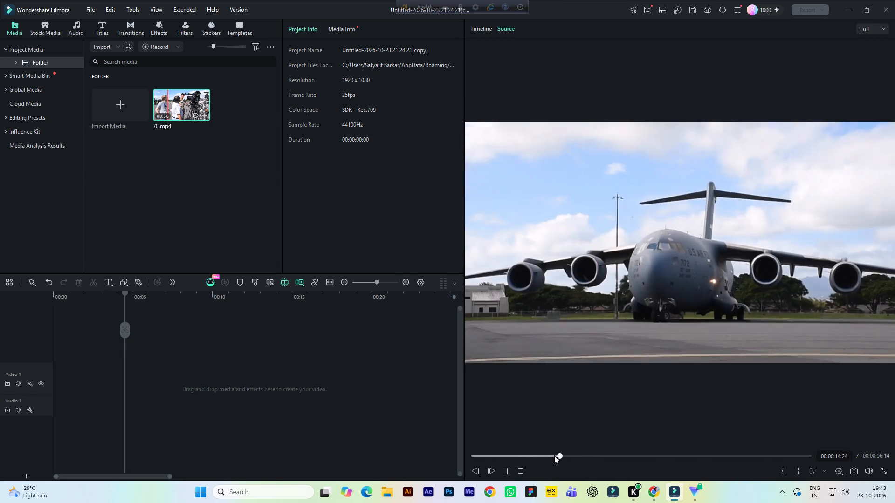
key("space")
left_click(782, 470)
Play on from the In point and mark the Out point at 00:00:19:07, in the shot under the plane's fuselage.
key("space")
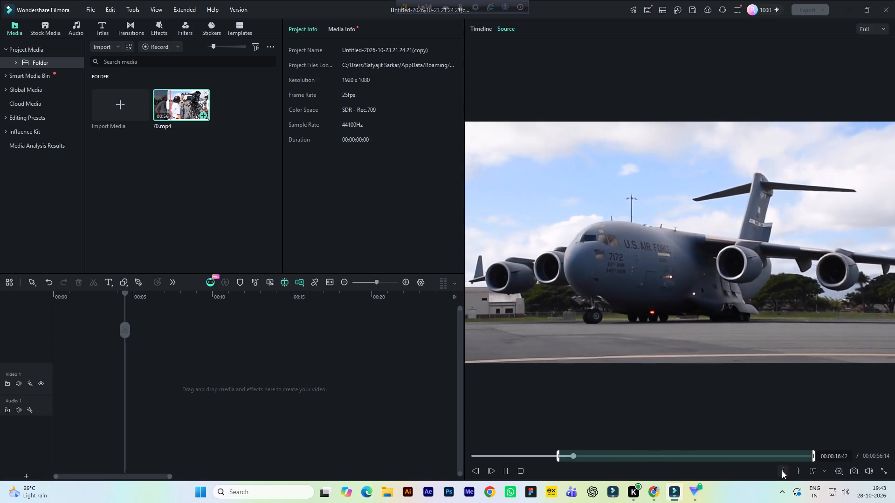
key("space")
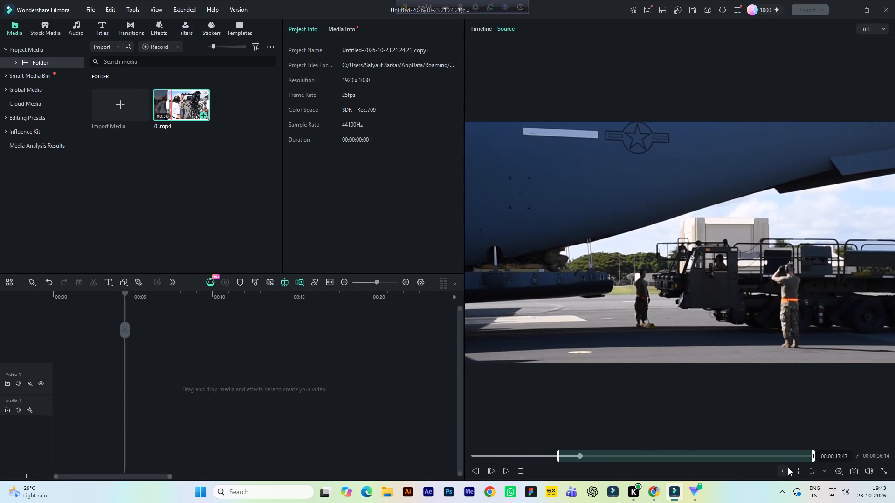
key("space")
key("space")
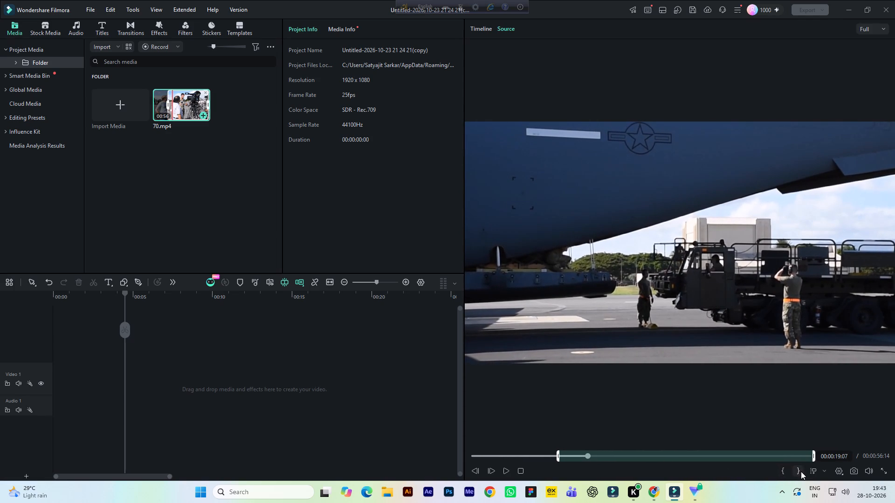
left_click(801, 471)
Place the marked section of 70.mp4 at the start of the Video 1 track.
left_click_drag(654, 319, 332, 381)
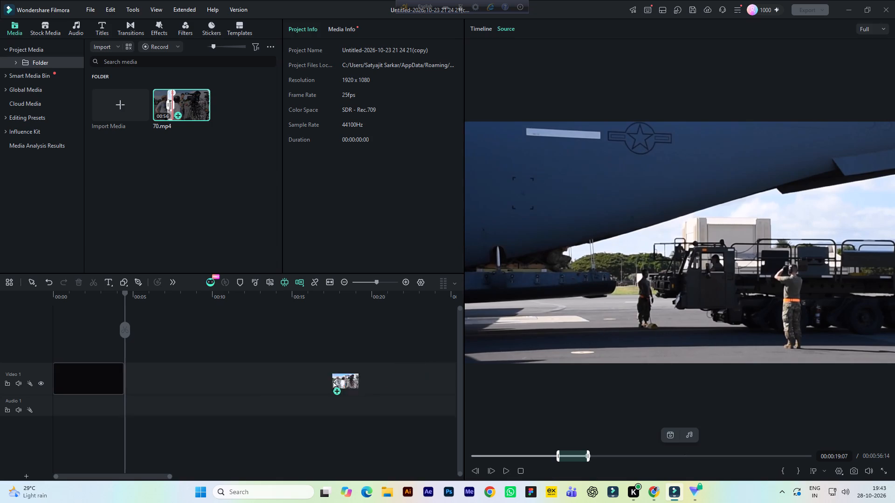
left_click_drag(332, 381, 213, 398)
left_click(475, 264)
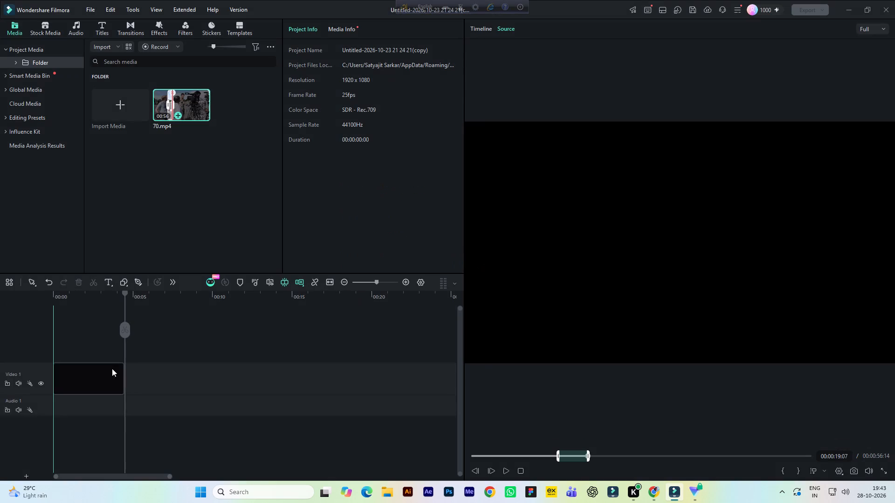
Shrink the preview image slightly and play the placed clip from the start of the timeline to check it.
left_click(89, 294)
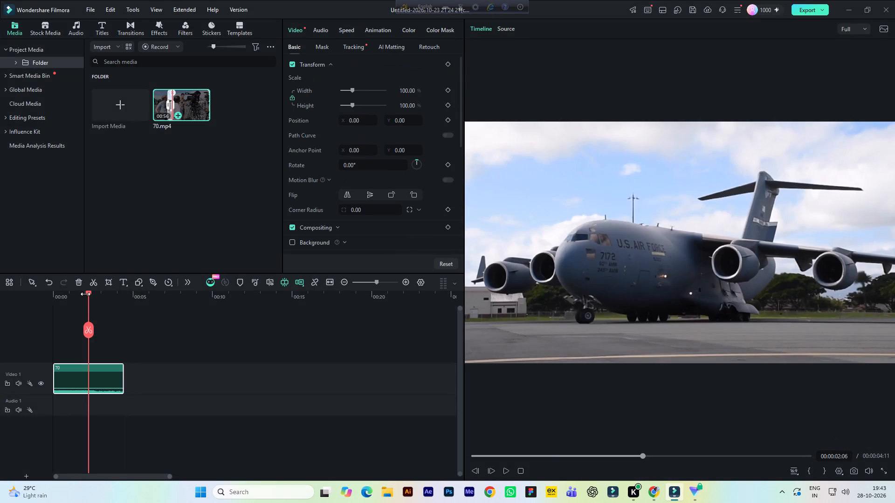
scroll(619, 271, "down", 1, "ctrl")
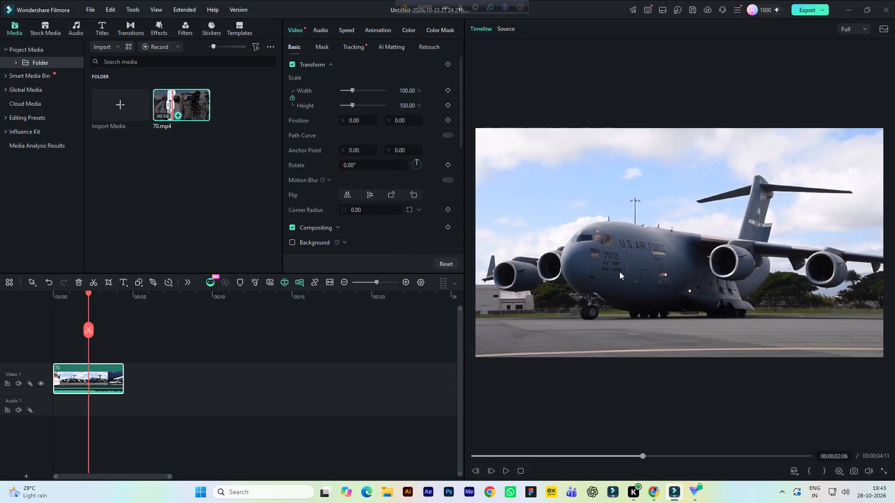
scroll(620, 272, "down", 1, "ctrl")
left_click(74, 296)
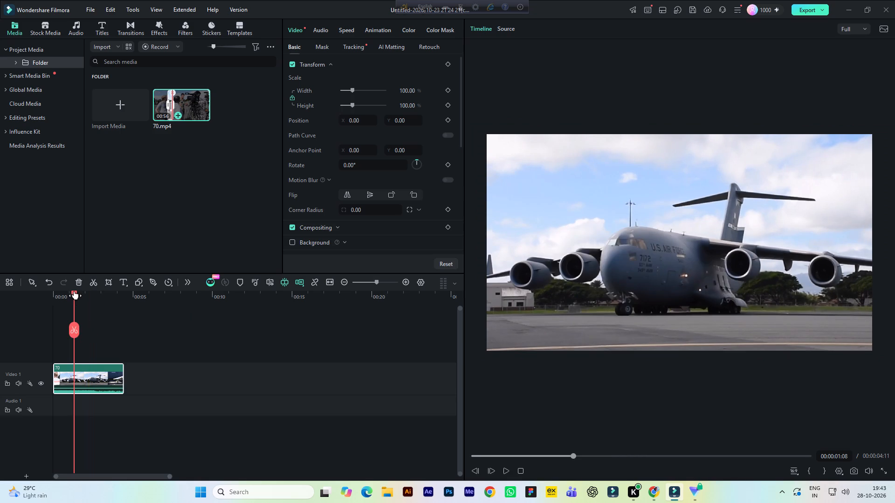
left_click_drag(74, 292, 52, 302)
key("space")
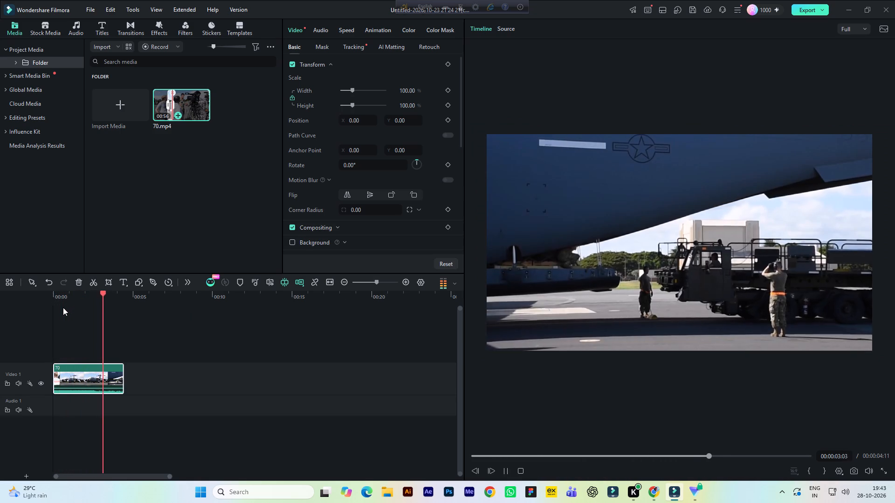
key("space")
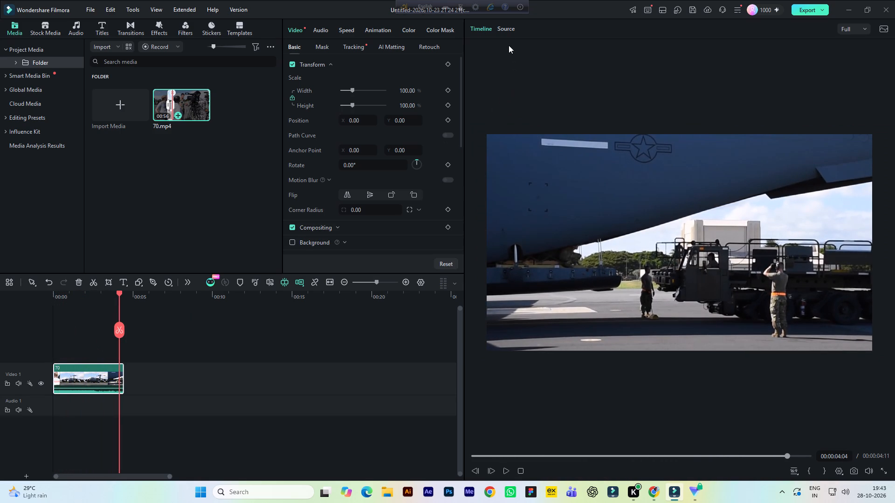
Return to the source footage, review it past the first selection, and mark a new In point at 00:00:26:17 on the loaded pallet truck shot.
left_click(504, 29)
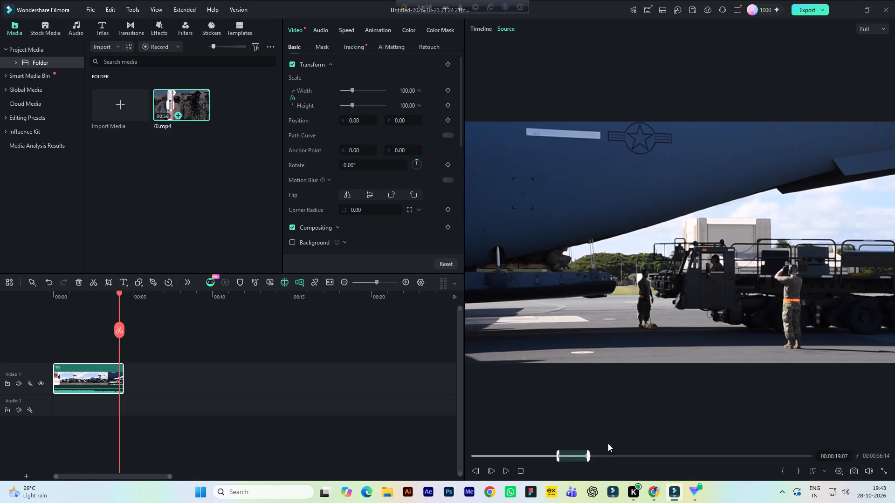
left_click(593, 455)
key("space")
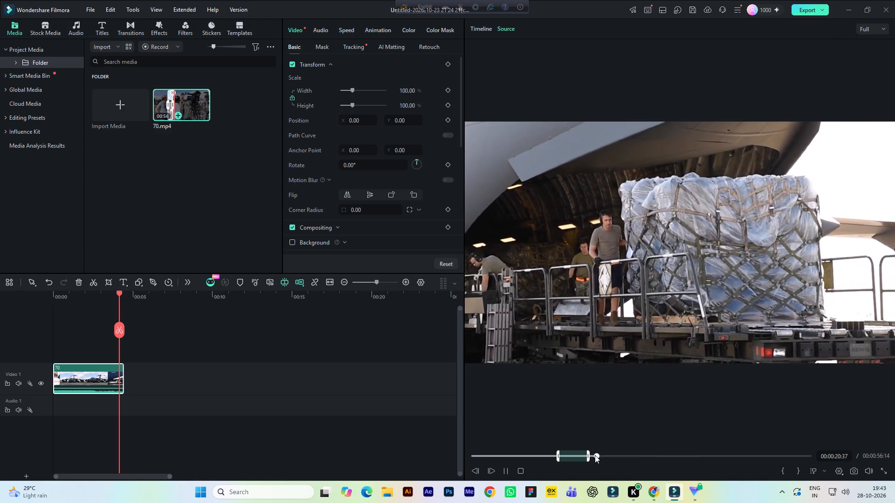
key("space")
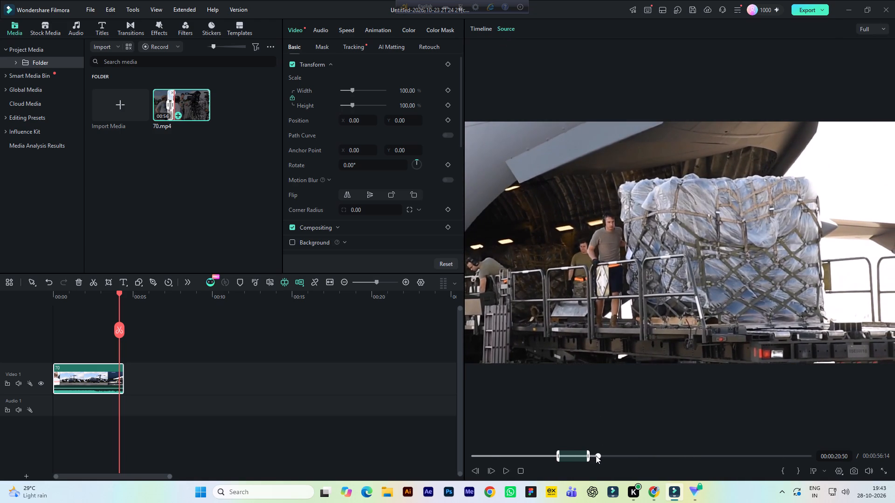
left_click_drag(596, 456, 595, 456)
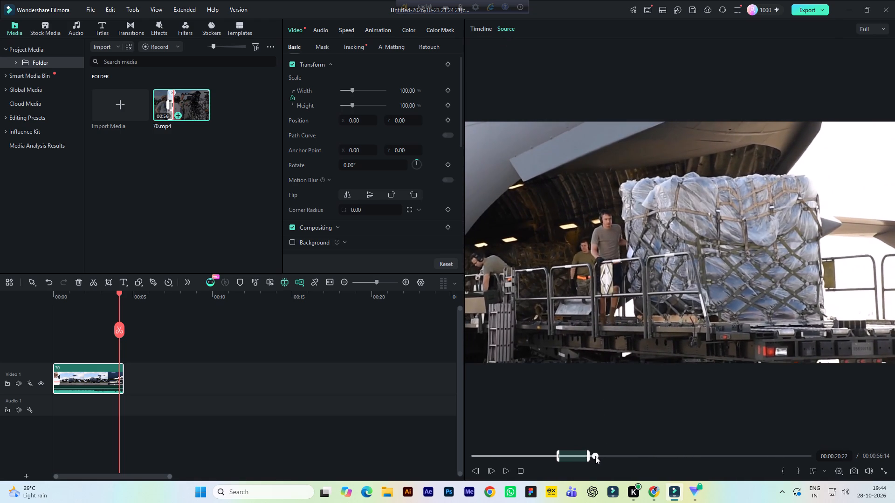
left_click_drag(595, 456, 590, 455)
key("space")
key("space")
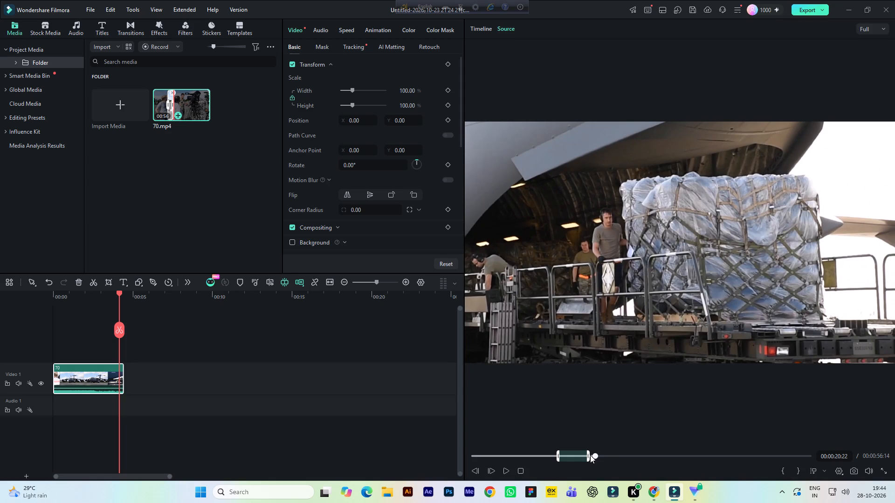
key("space")
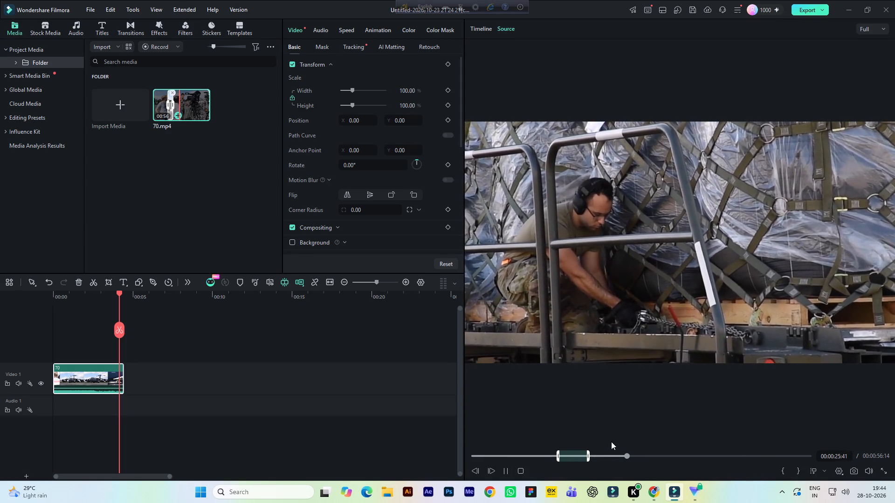
key("space")
left_click(626, 456)
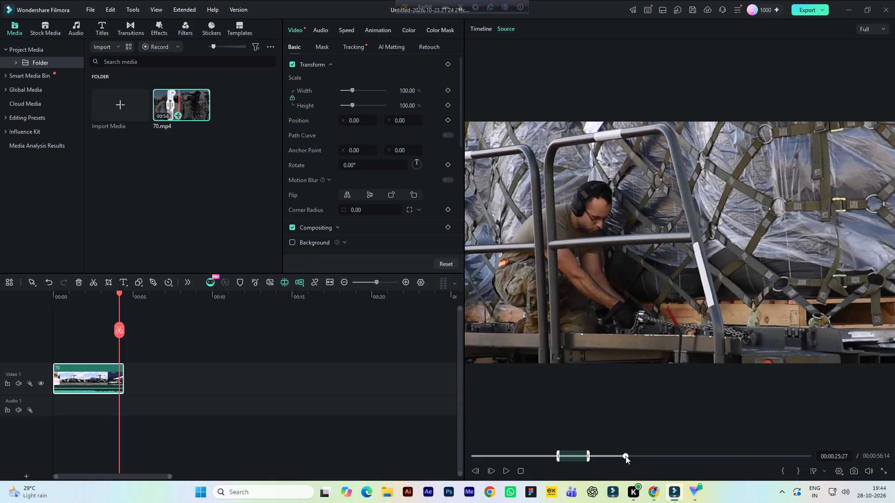
key("space")
key("space")
left_click(784, 472)
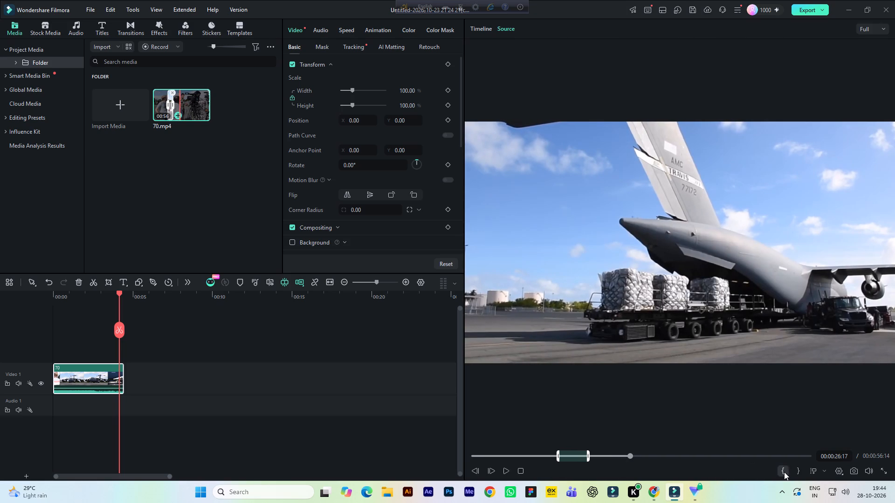
Find the last frame of the loaded pallet truck shot, before the man in black appears, and mark the Out point at 00:00:28:18.
key("space")
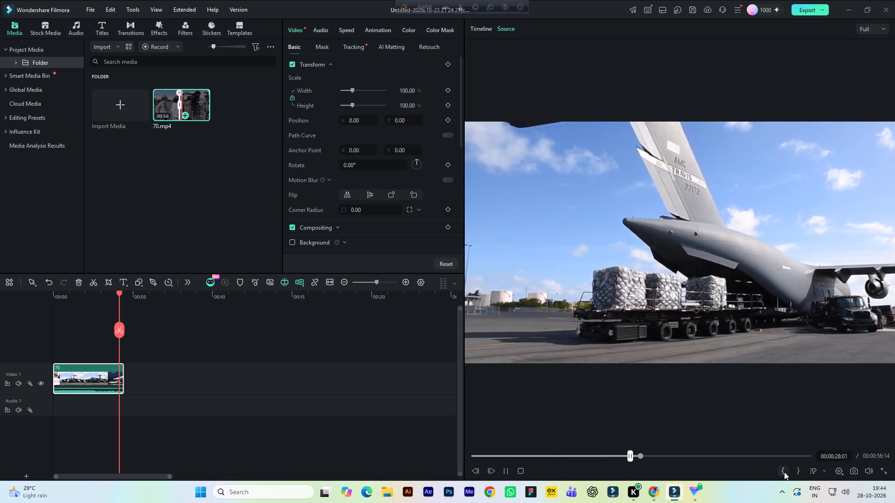
key("space")
key("space")
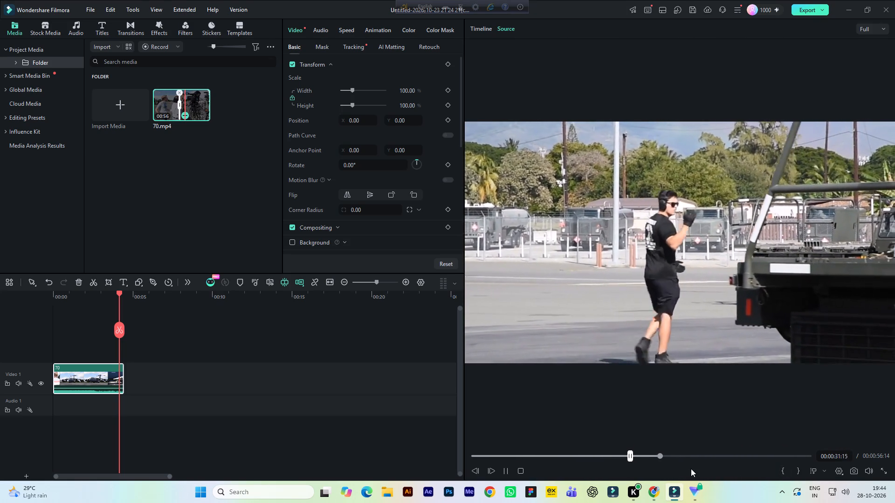
key("space")
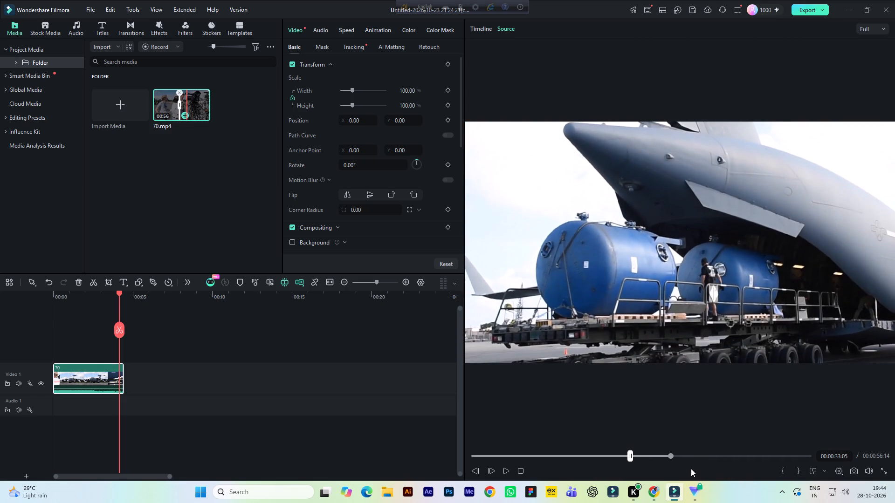
left_click(653, 456)
left_click_drag(643, 456, 637, 456)
key("space")
key("space")
key("space")
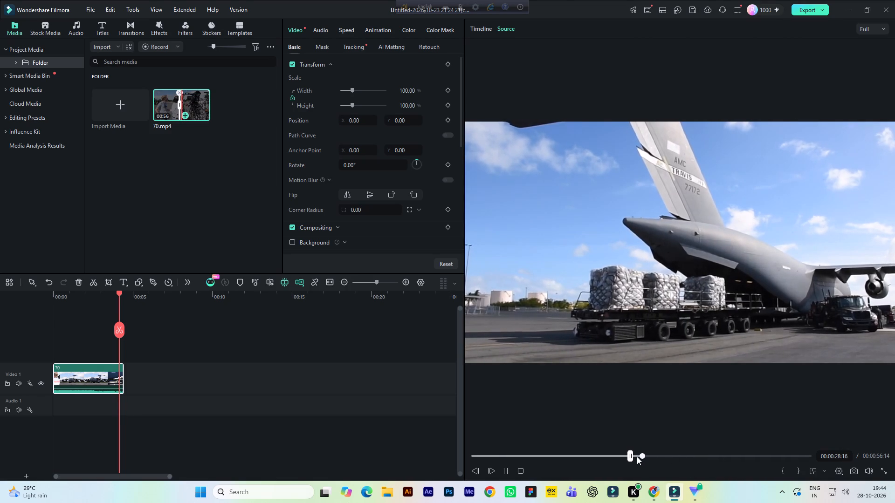
key("space")
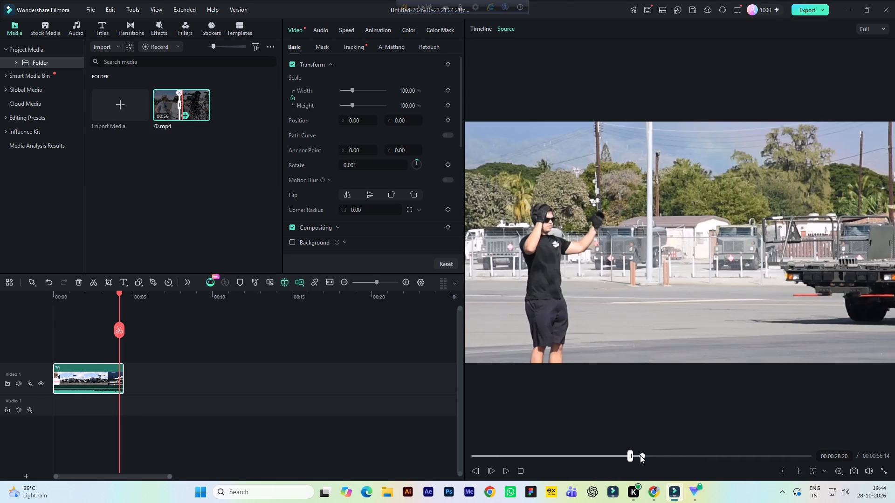
left_click(640, 455)
key("space")
key("space")
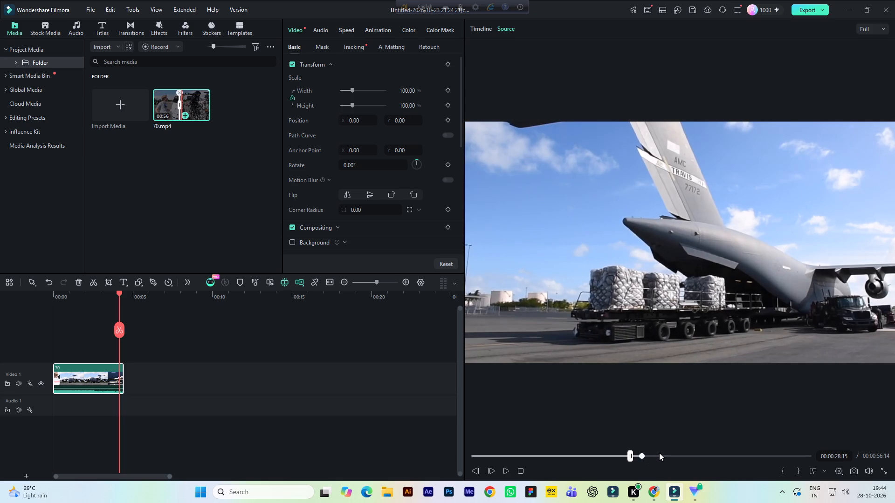
key("space")
key("space")
left_click(643, 456)
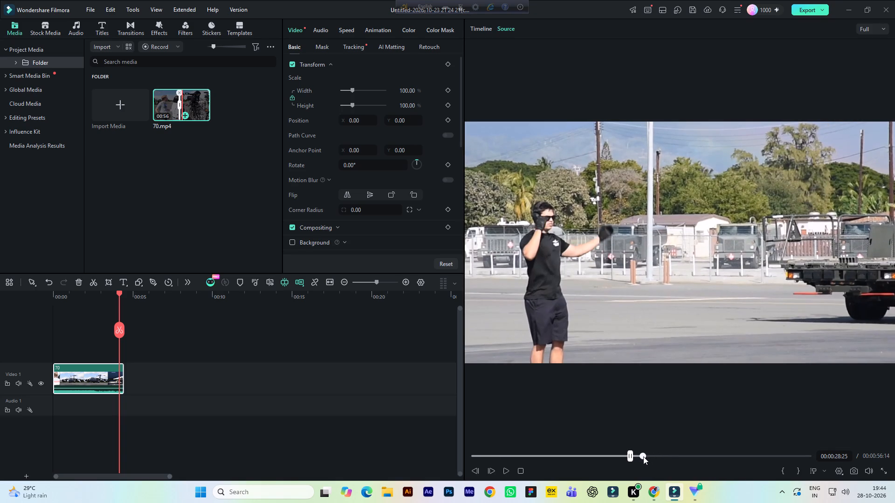
left_click(473, 470)
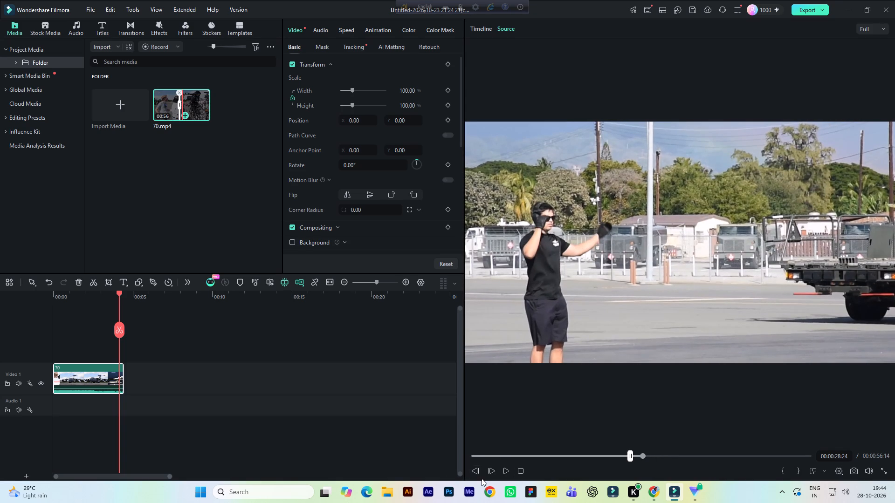
triple_click(475, 472)
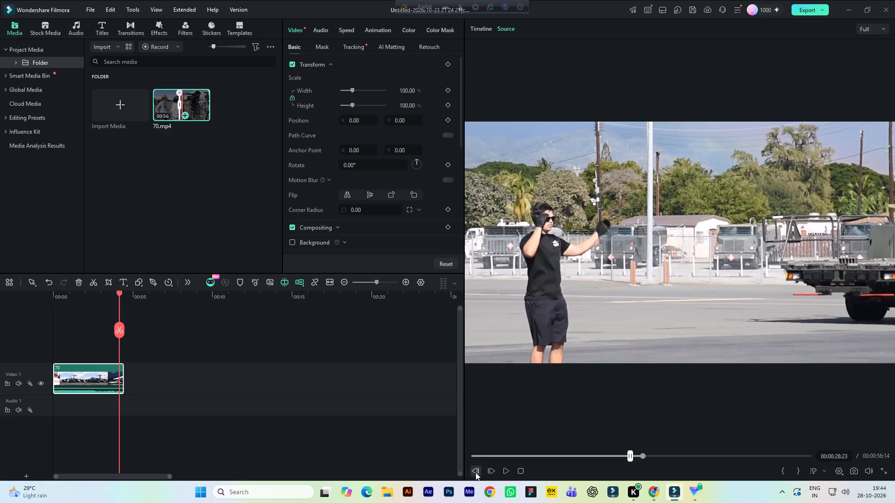
triple_click(475, 472)
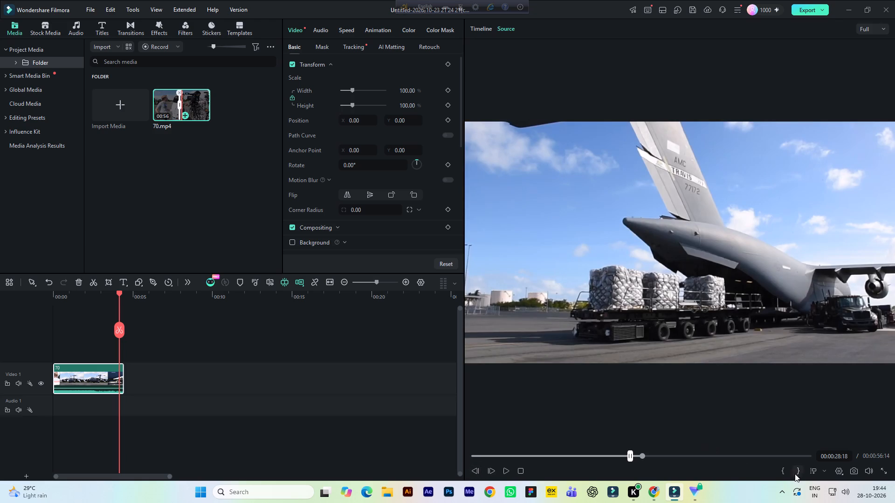
left_click(800, 472)
Place the marked pallet truck section directly after the first clip on Video 1, keeping the current project settings, and save the project.
left_click_drag(603, 279, 300, 357)
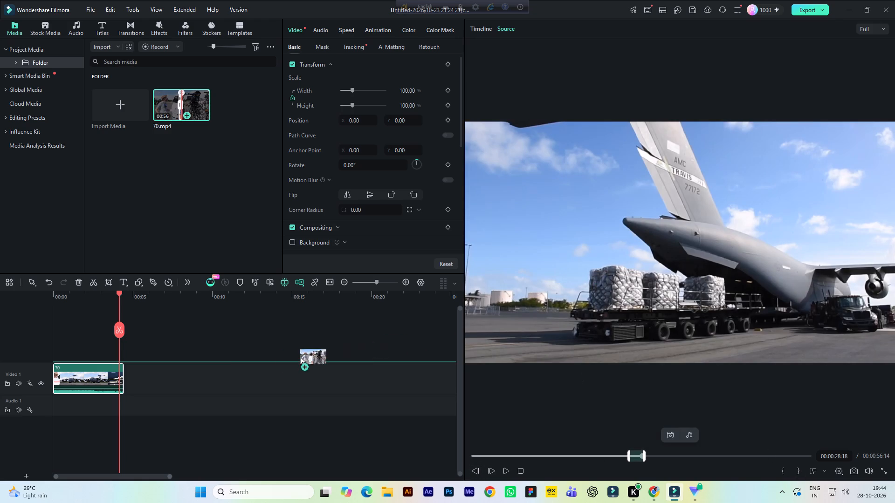
left_click_drag(300, 357, 188, 368)
left_click(480, 268)
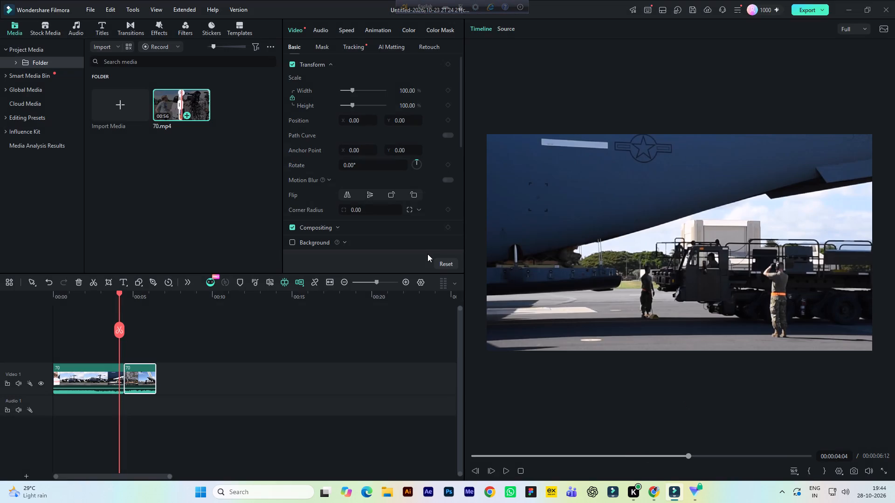
key("ctrl+s")
Play the timeline across the join into the pallet truck clip to check the cut.
key("space")
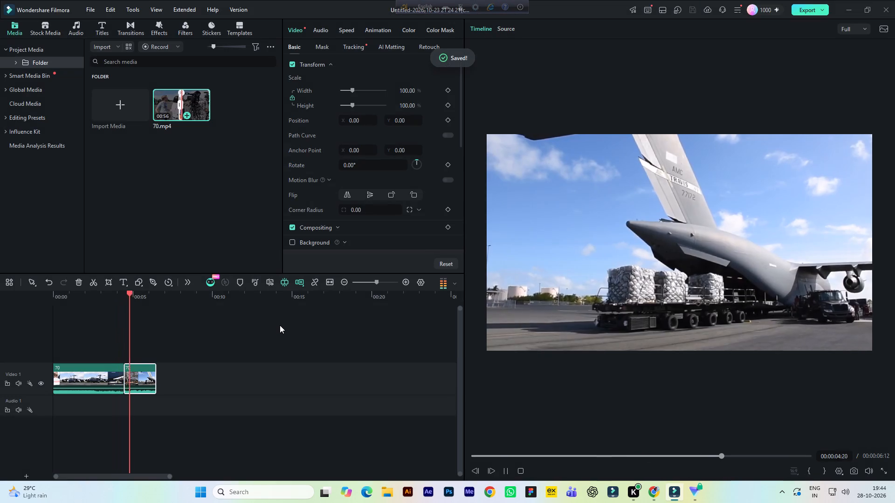
key("space")
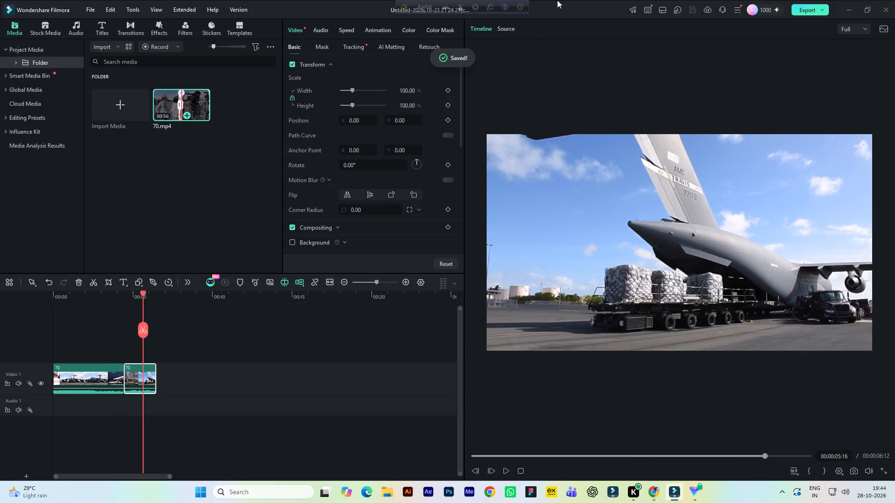
Return to the source footage, play past the marshaller shot, and mark a new In point at 00:00:33:19 on the blue tanks shot.
left_click(501, 28)
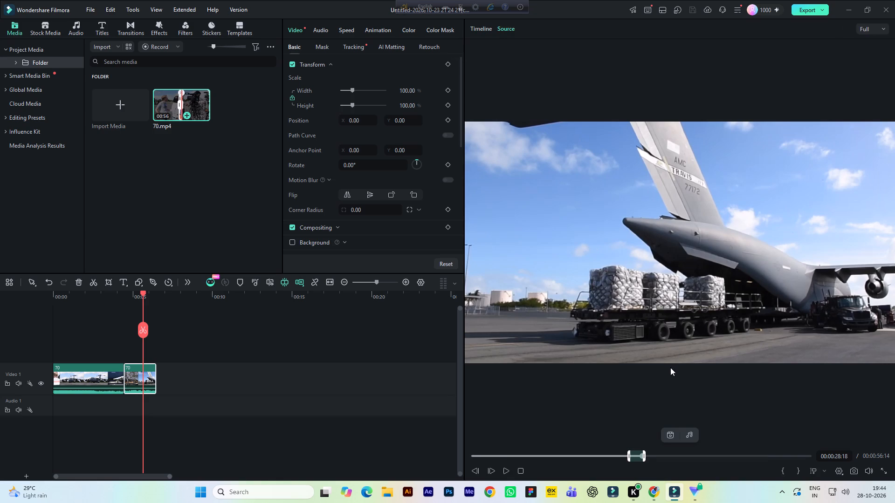
key("space")
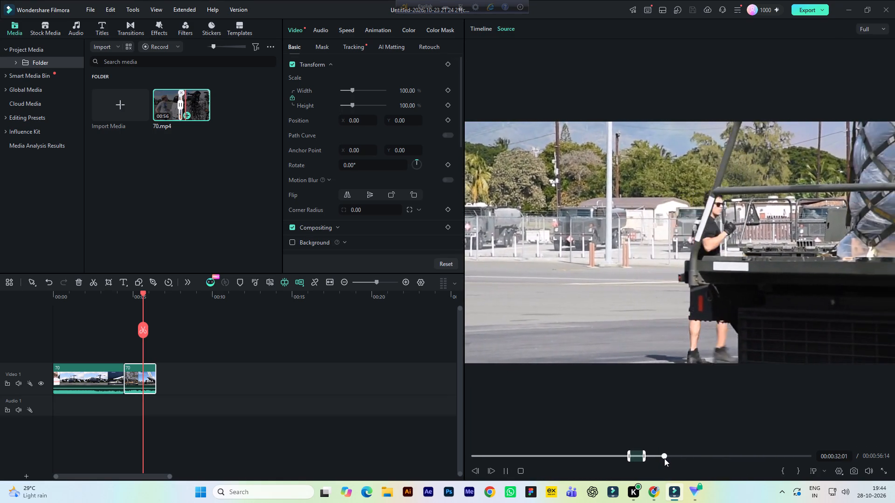
key("space")
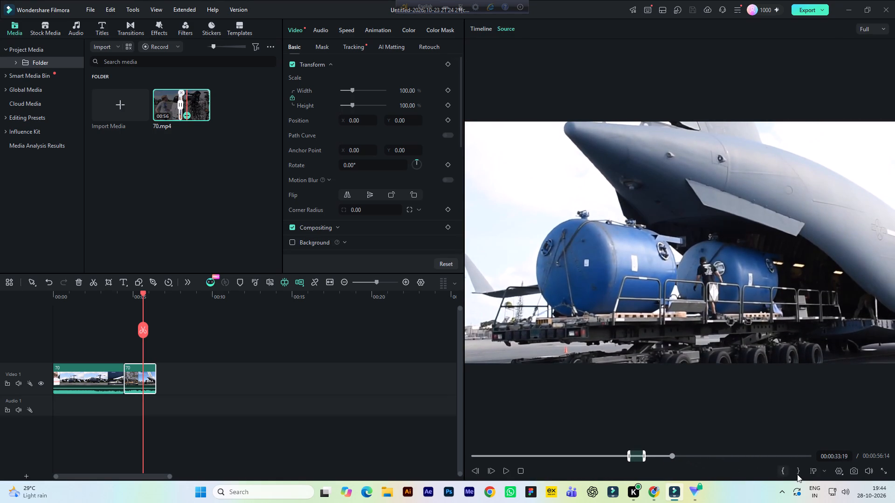
left_click(782, 472)
Play on through the blue tanks shot under the plane's tail and mark the Out point at 00:00:35:51.
key("space")
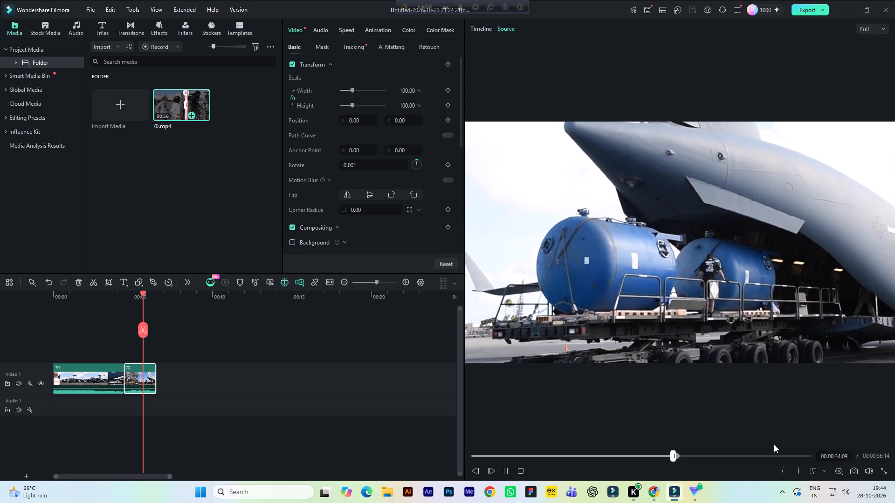
key("space")
key("space")
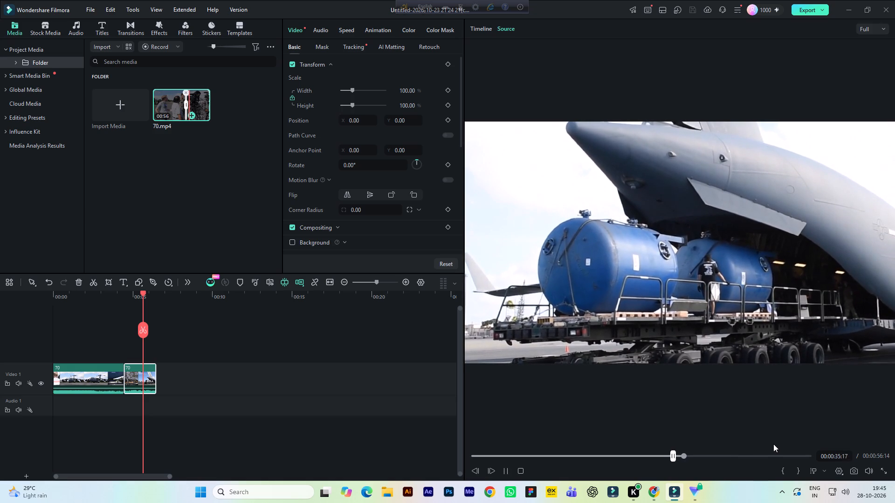
key("space")
left_click(796, 470)
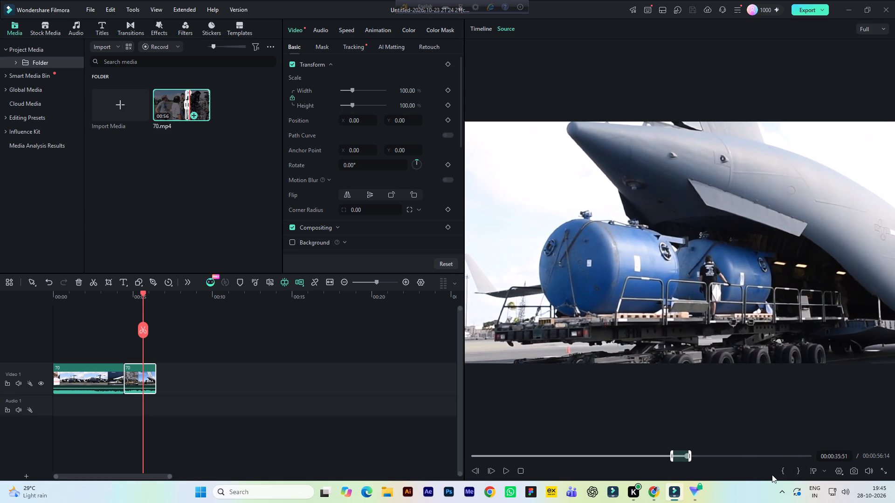
Place the blue tanks section after the second clip on Video 1, keeping the current 1920x1080 25fps settings, and play it to check.
left_click_drag(626, 303, 203, 374)
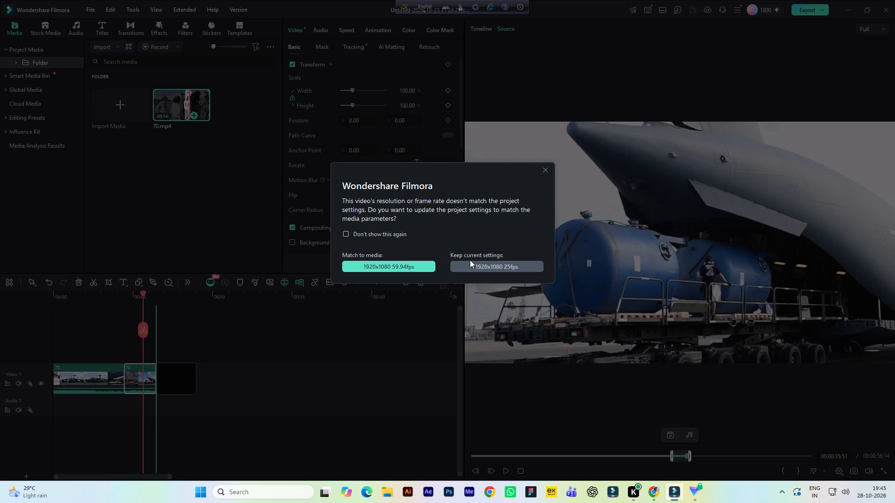
left_click(482, 267)
key("space")
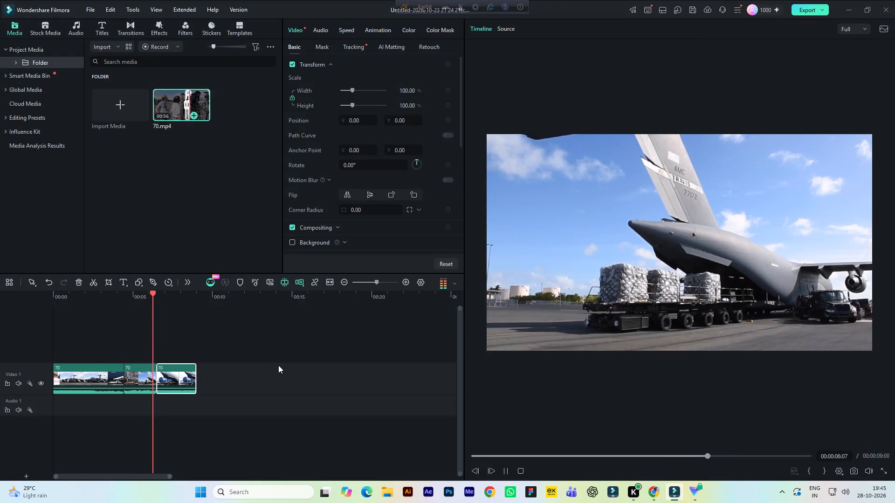
key("space")
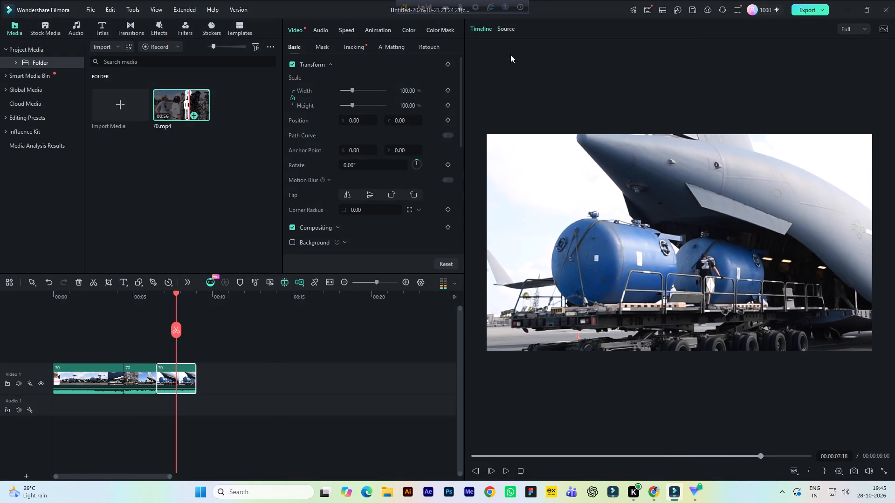
Return to the source footage, play on, and mark a new In point at 00:00:39:56 on the side view of the tank truck.
left_click(506, 27)
key("space")
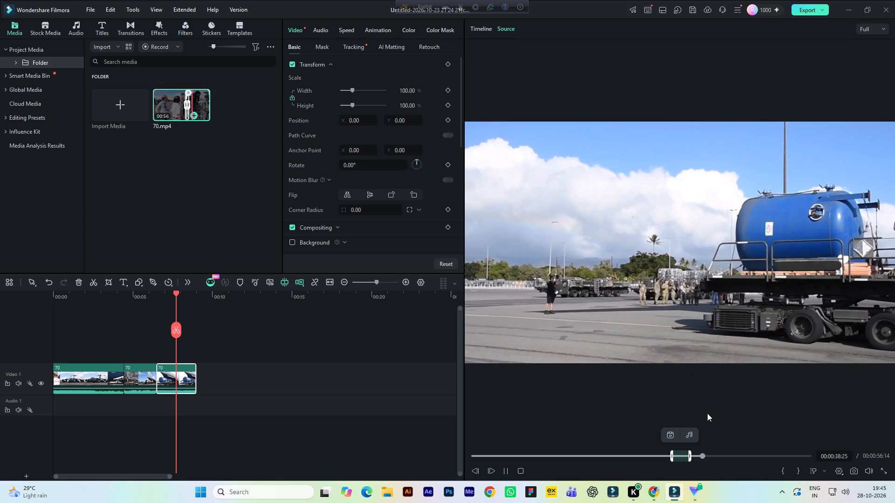
key("space")
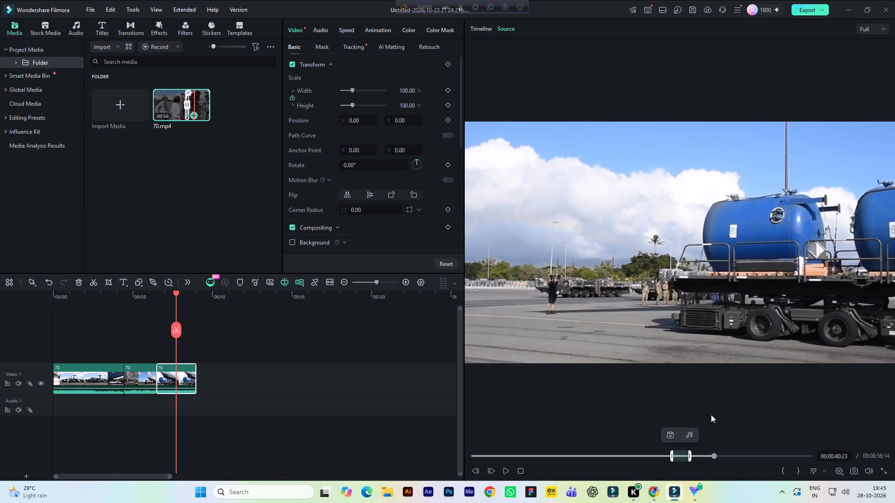
left_click(712, 455)
left_click(786, 473)
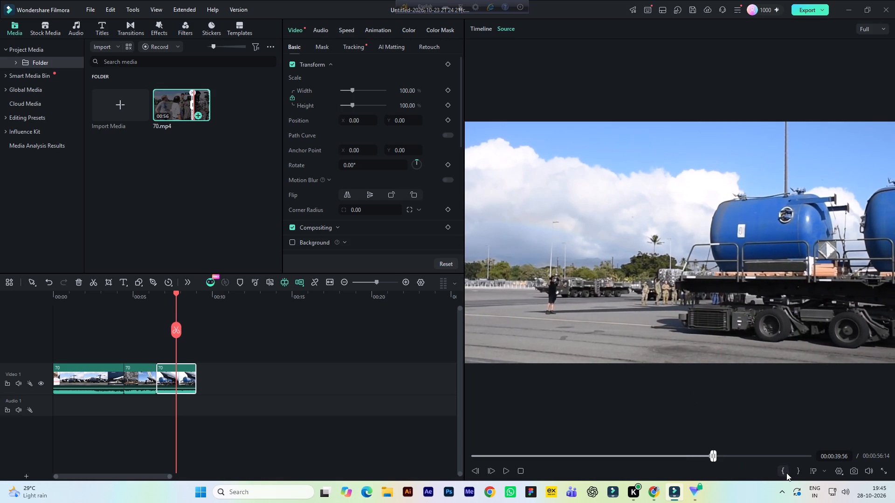
Play past the tank truck shot, step back to its last frame, and mark the Out point at 00:00:44:20.
key("space")
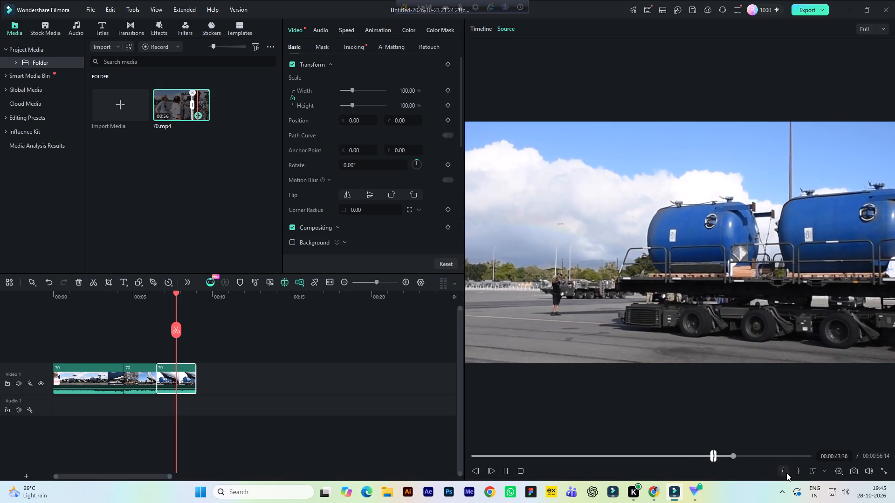
key("space")
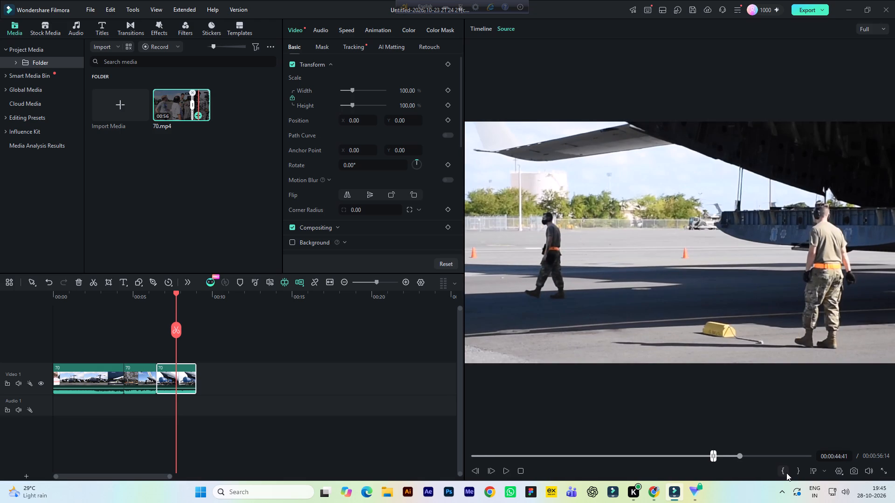
triple_click(475, 473)
triple_click(475, 473)
triple_click(475, 471)
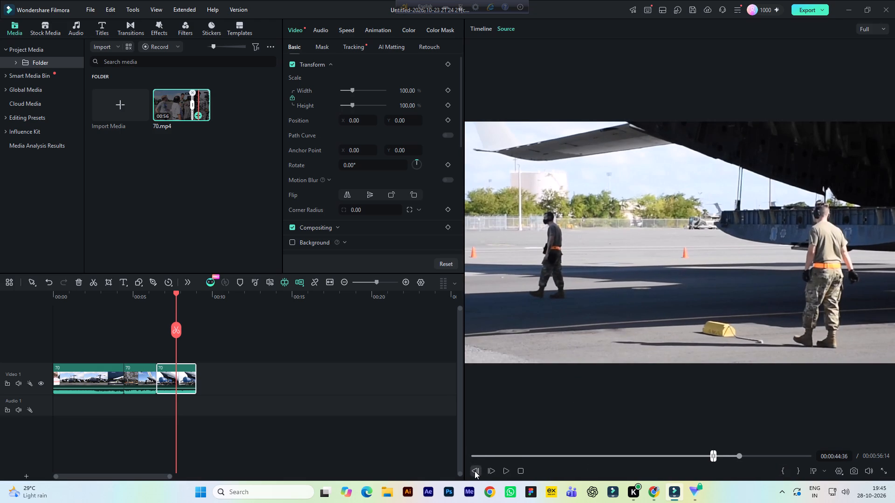
triple_click(475, 471)
triple_click(475, 471)
triple_click(475, 471)
triple_click(475, 471)
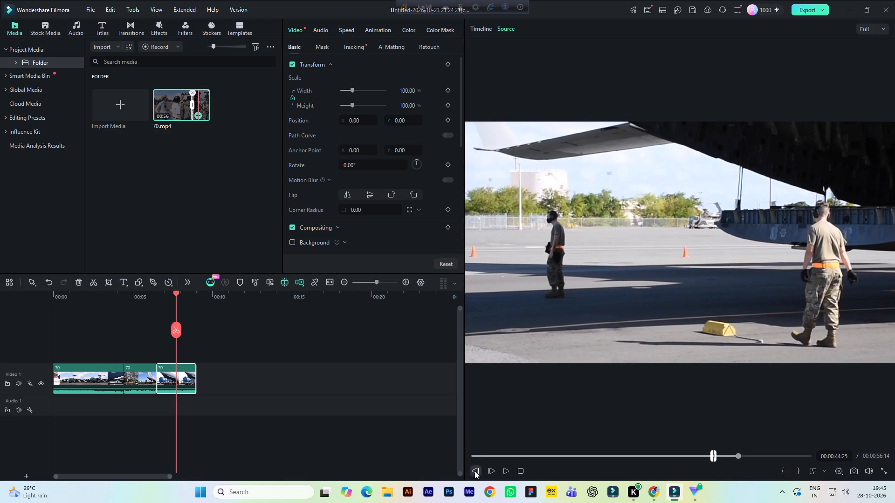
left_click(794, 474)
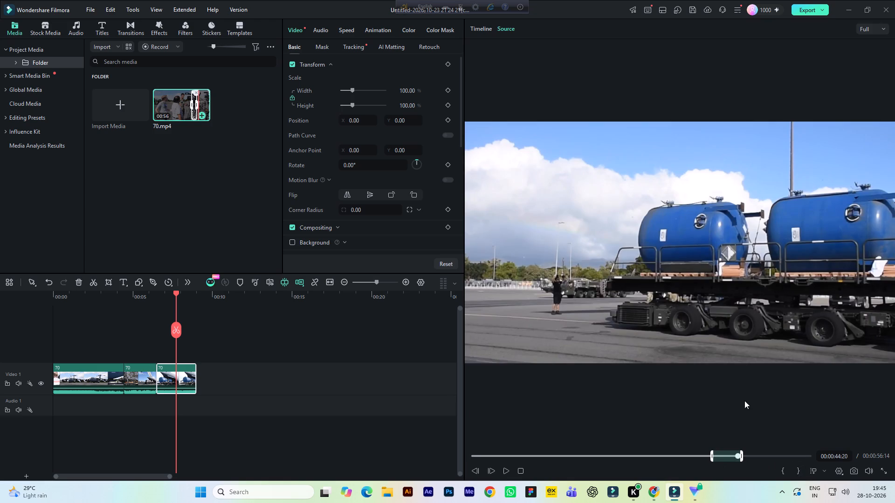
Place the tank truck section after the third clip on Video 1, keeping the current 1920x1080 25fps settings, and play it to check.
left_click_drag(718, 301, 321, 377)
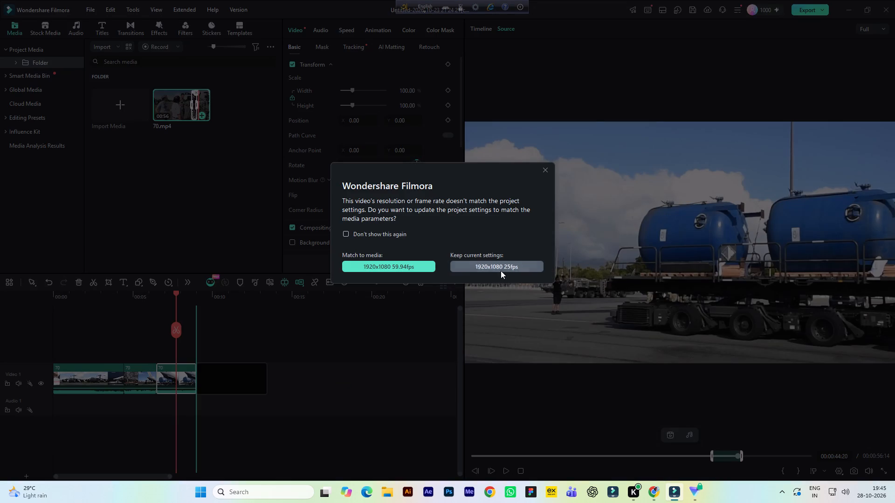
left_click(501, 270)
key("space")
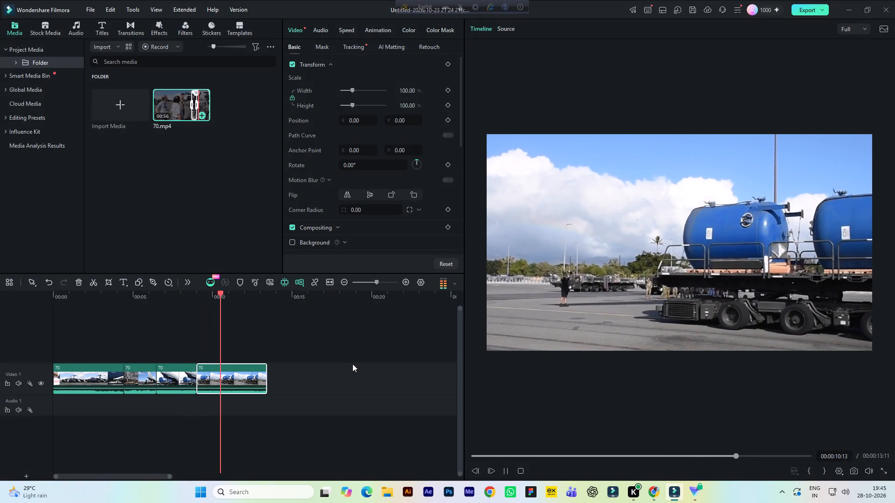
key("space")
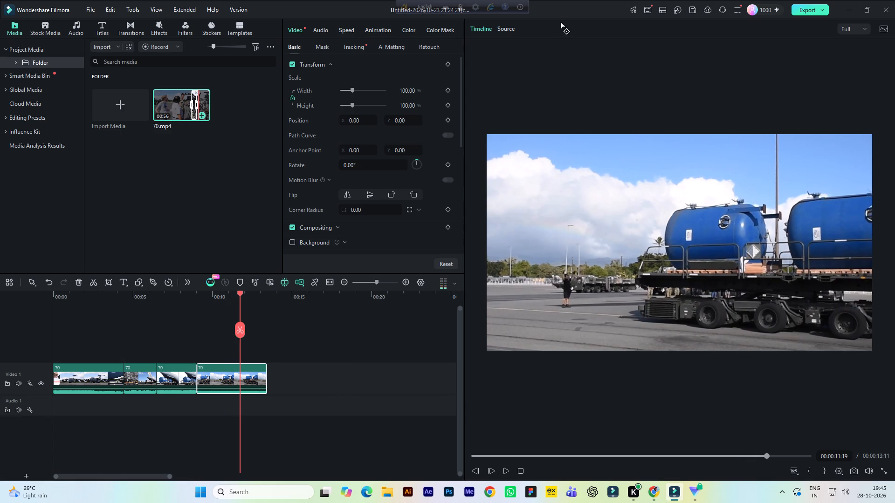
Return to the source footage, skip ahead, and mark a new In point at 00:00:48:20 on the wide tank truck shot.
left_click(508, 28)
key("space")
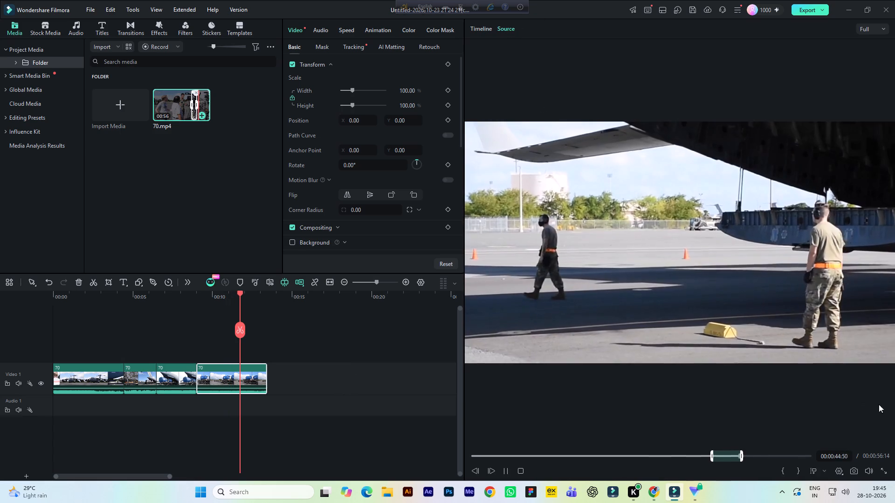
left_click(756, 455)
key("space")
left_click(783, 473)
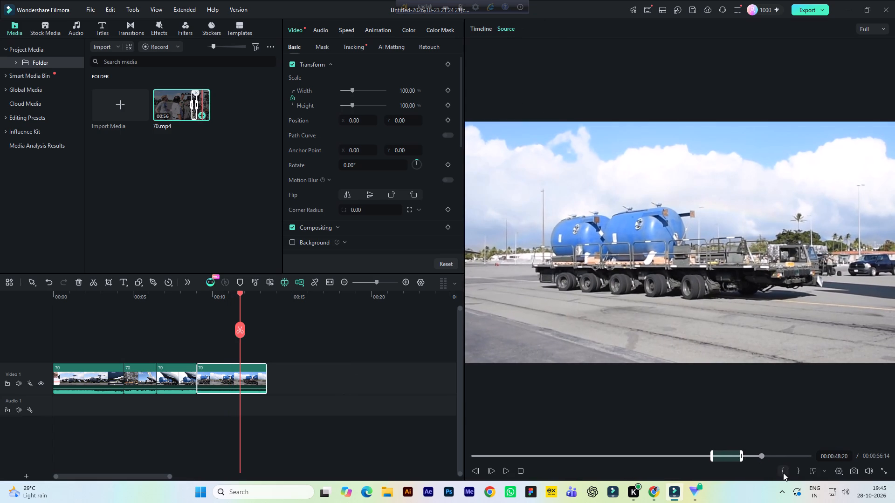
Play on through the wide tank truck shot and mark the Out point at 00:00:55:54, just before the footage ends.
key("space")
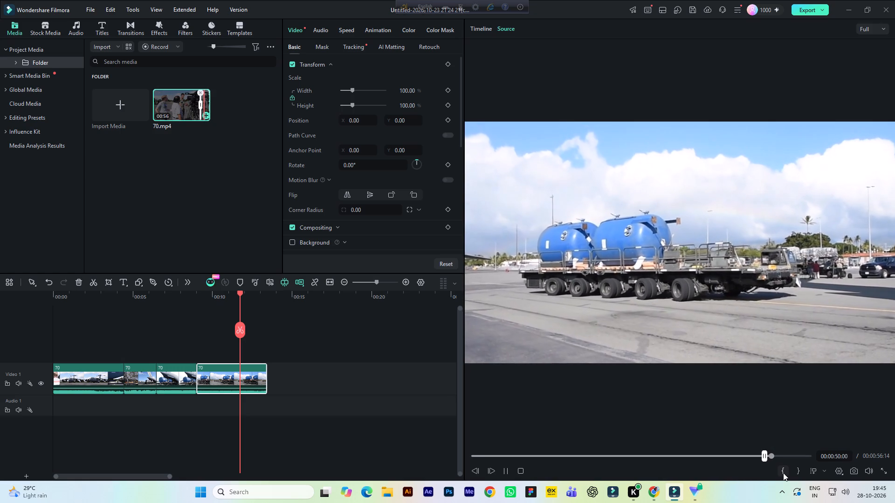
key("space")
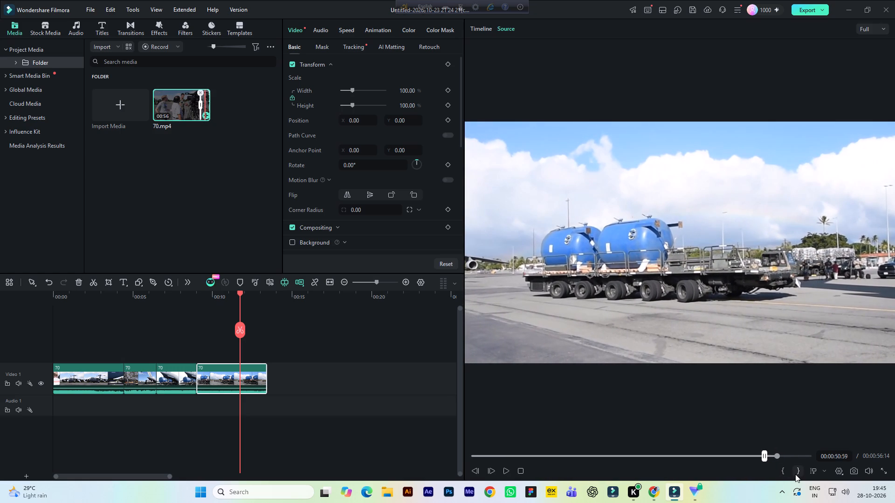
key("space")
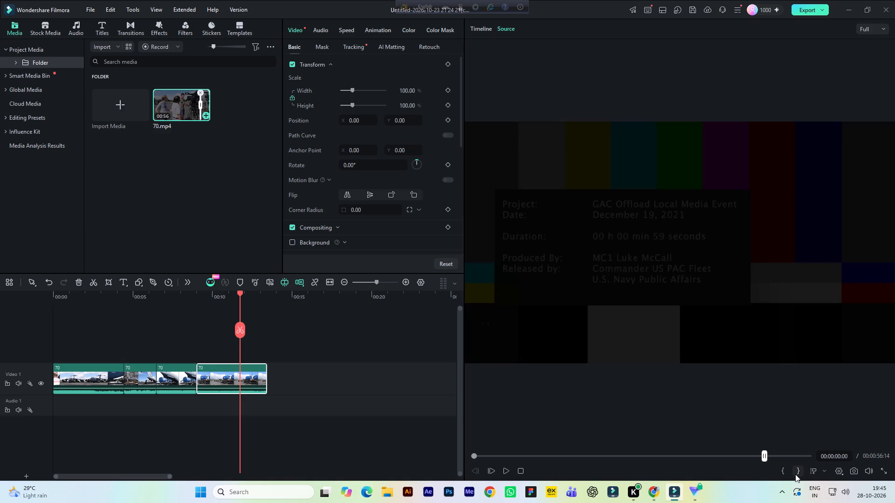
left_click(799, 458)
key("space")
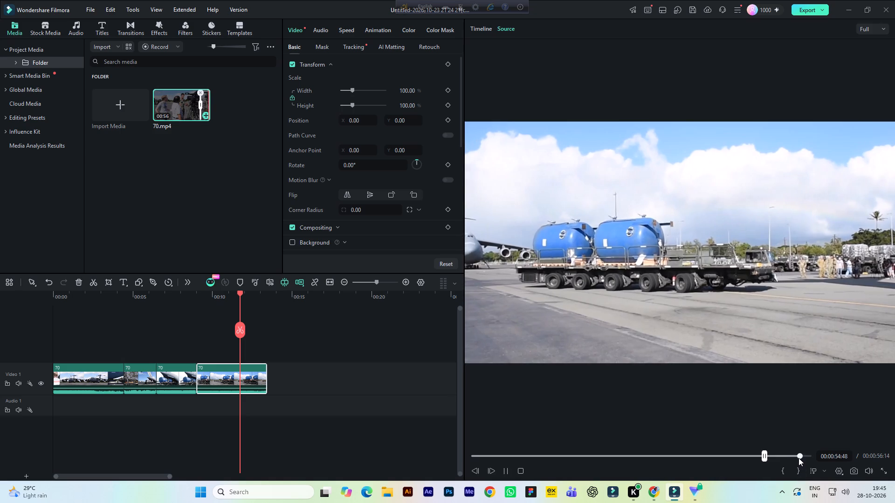
key("space")
left_click(798, 472)
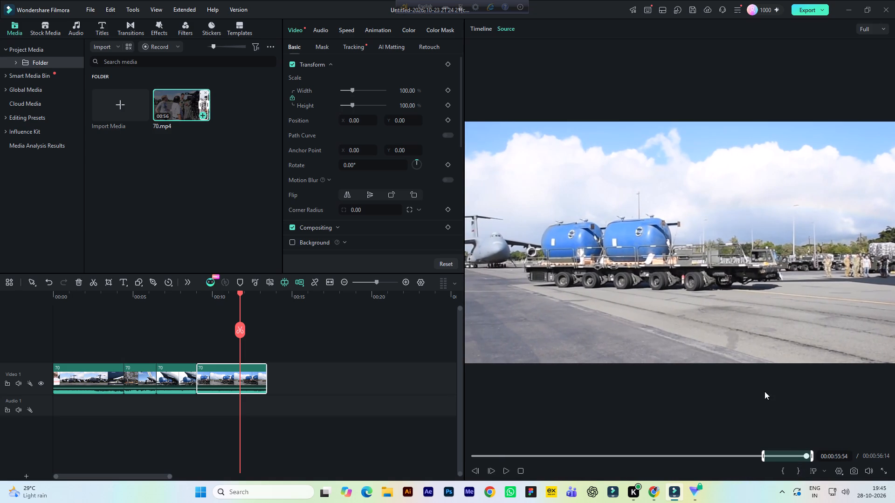
Place the wide tank truck section after the fourth clip on Video 1, keeping the current 1920x1080 25fps settings, and play it to check.
left_click_drag(712, 299, 351, 375)
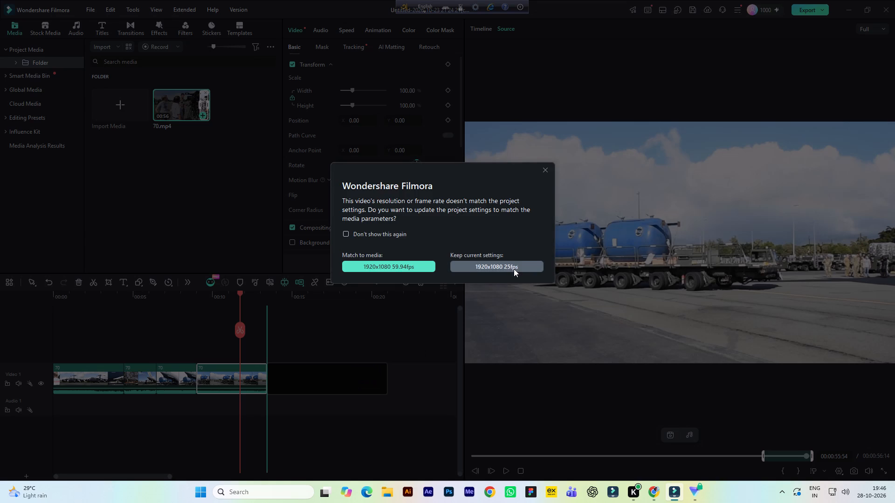
left_click(515, 266)
key("space")
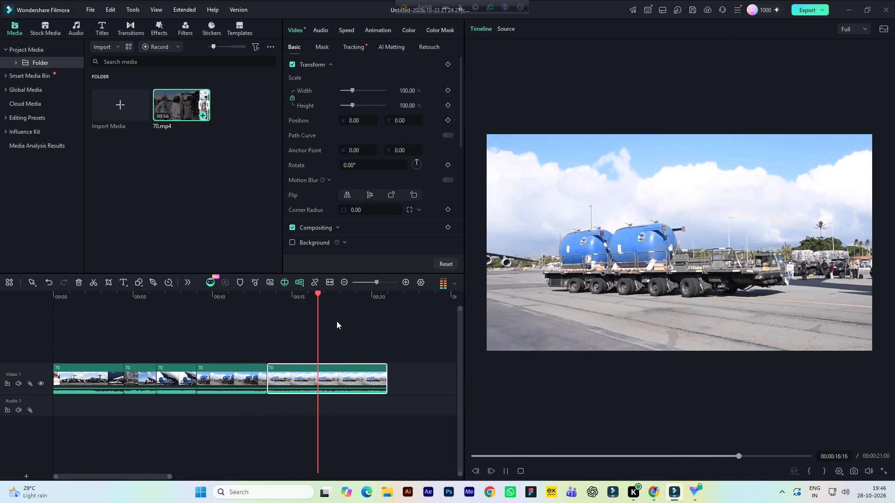
key("space")
Flip the first clip on Video 1, the parked aircraft shot, horizontally.
left_click(71, 298)
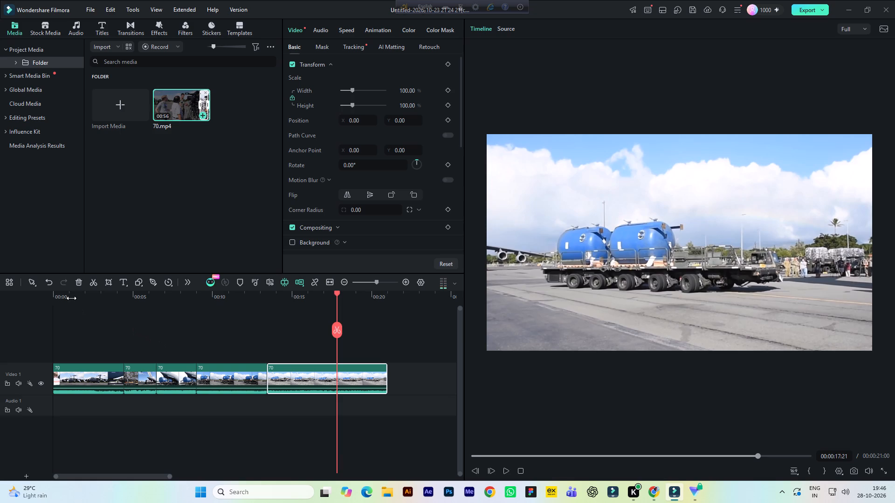
left_click(90, 377)
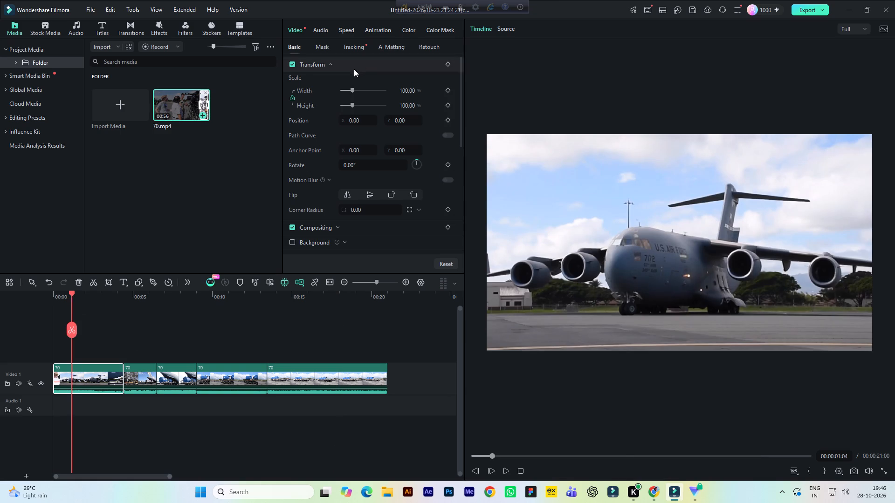
left_click(346, 195)
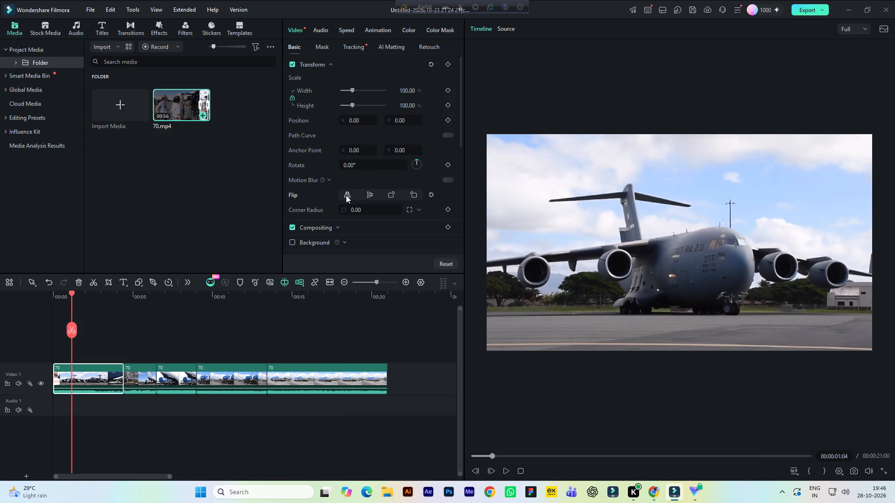
Adjust the first clip's light values to brightness 9, contrast 14, highlight 28 and shadow 16.
left_click(411, 28)
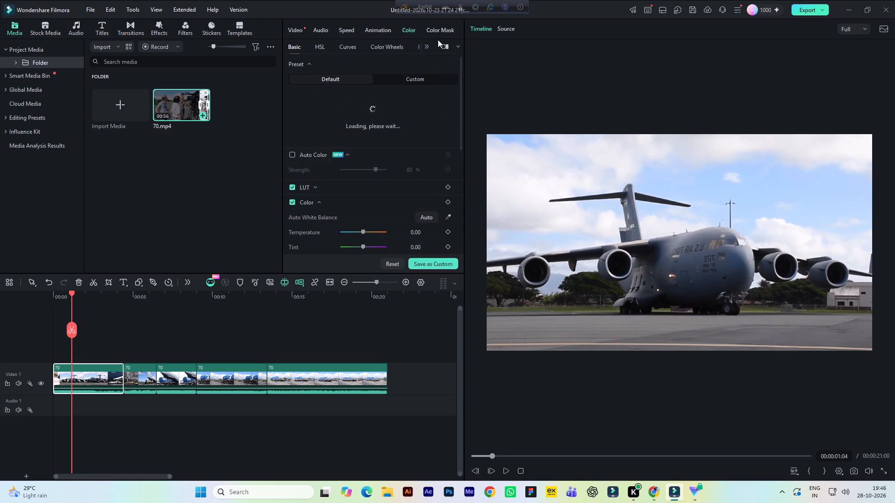
left_click_drag(461, 129, 461, 176)
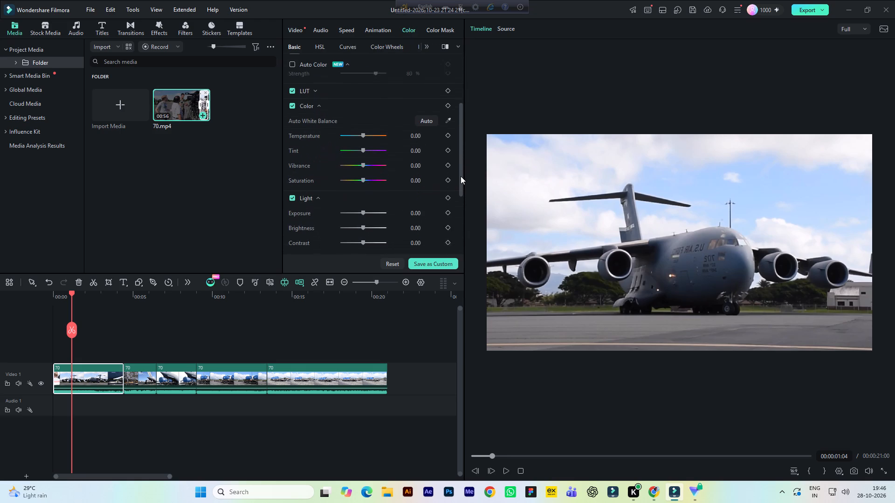
left_click_drag(461, 176, 461, 177)
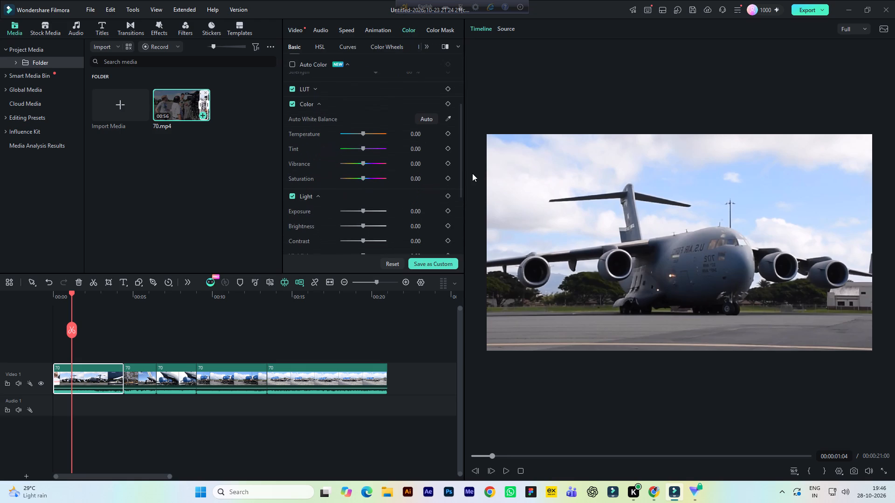
left_click_drag(461, 177, 461, 194)
left_click(412, 189)
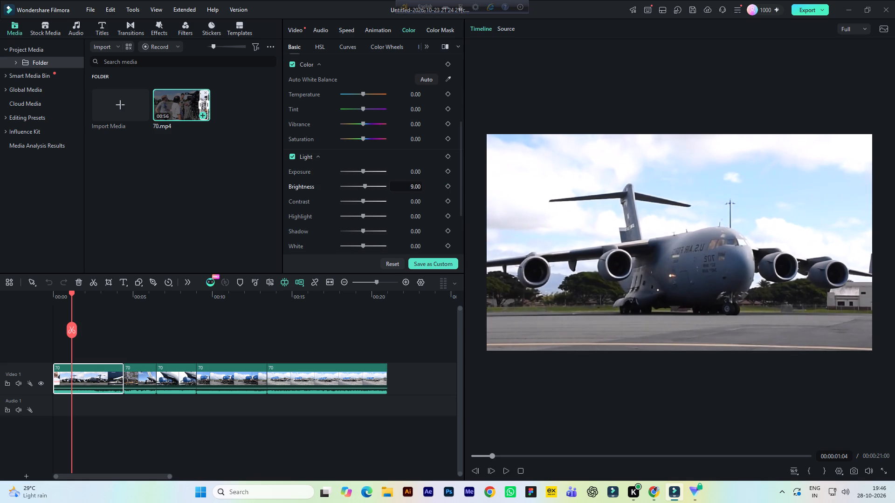
left_click(412, 202)
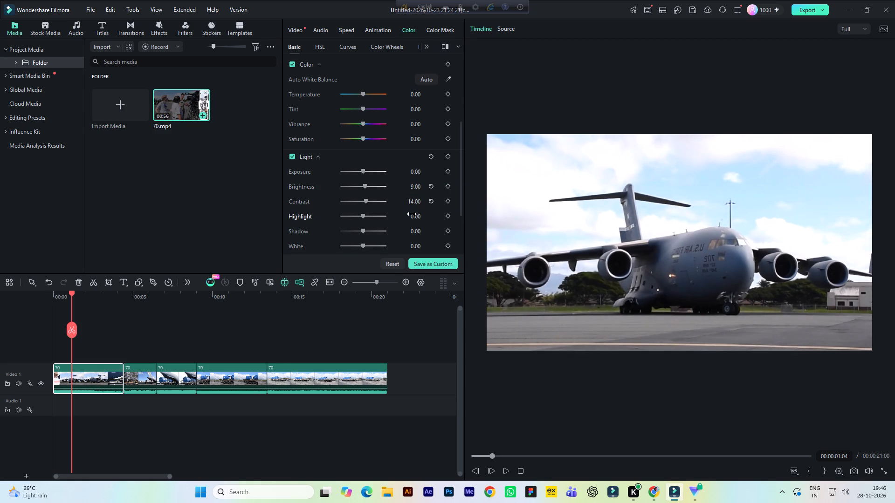
left_click(416, 218)
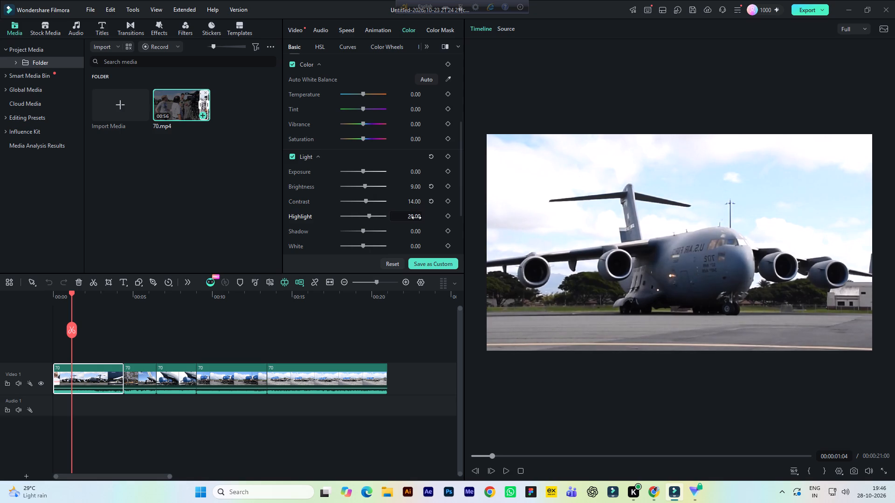
scroll(413, 231, "down", 1)
left_click(416, 213)
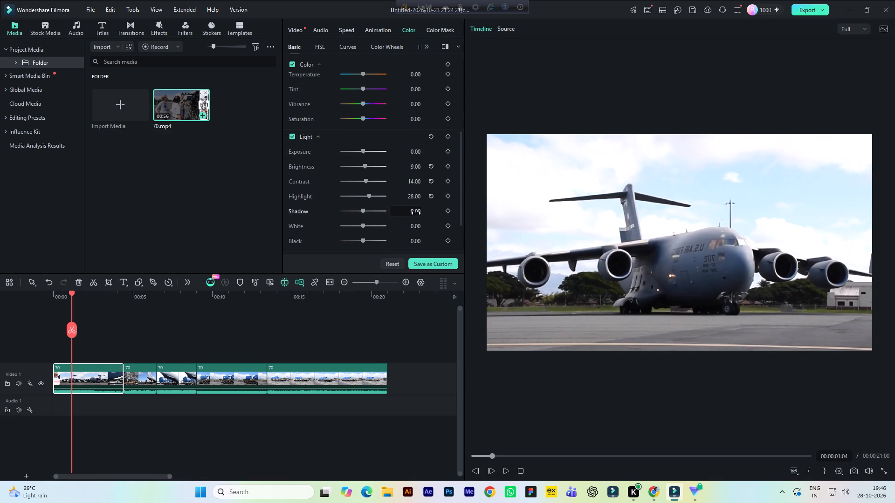
Set the first clip's saturation to 28 and vibrance to 18, and play the timeline into the second clip to check.
scroll(415, 176, "up", 1)
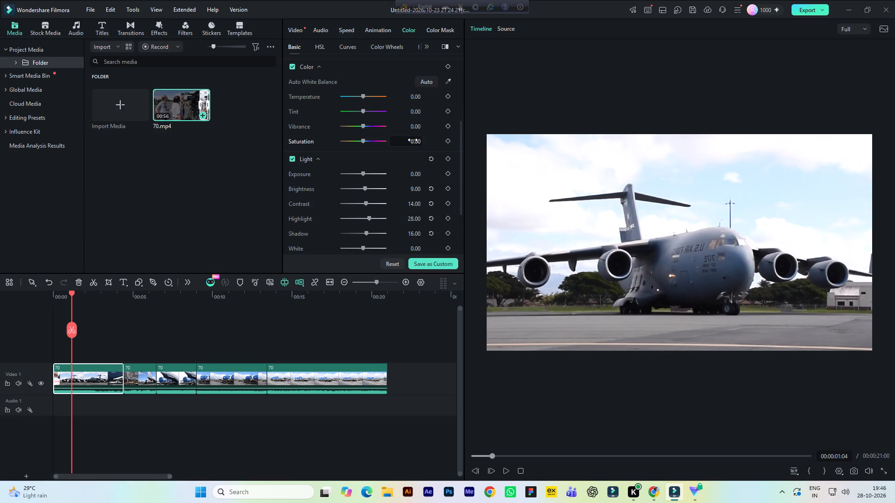
left_click(413, 139)
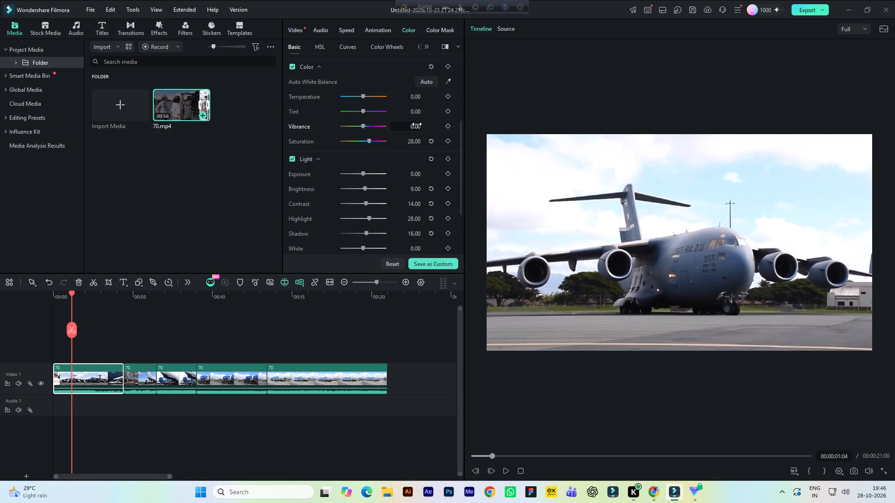
left_click(417, 124)
key("space")
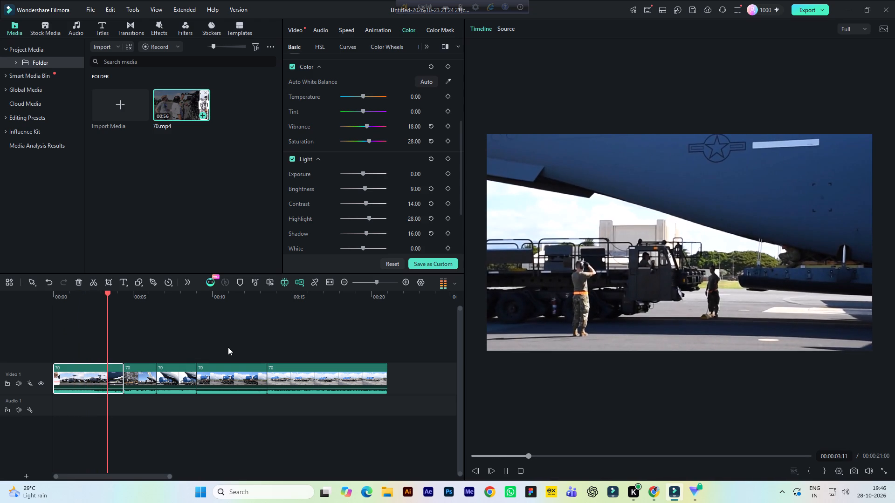
key("space")
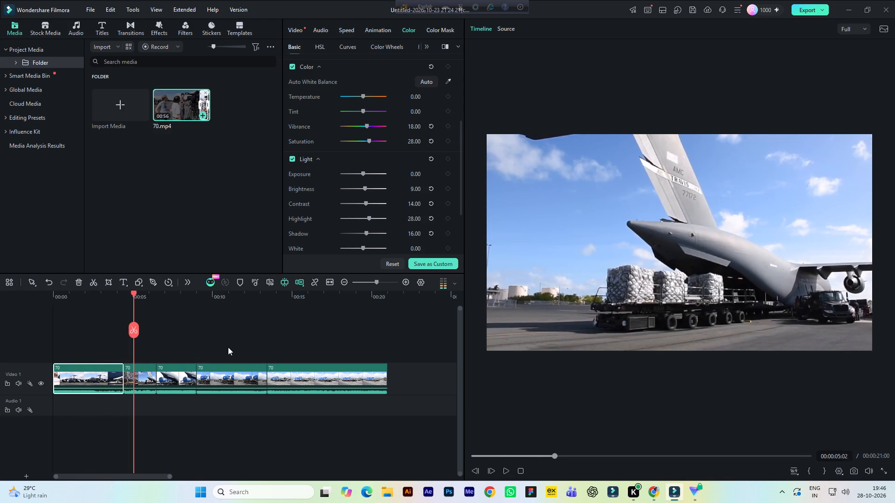
Flip the second clip on Video 1, the cargo pallets behind the aircraft, horizontally.
left_click(149, 375)
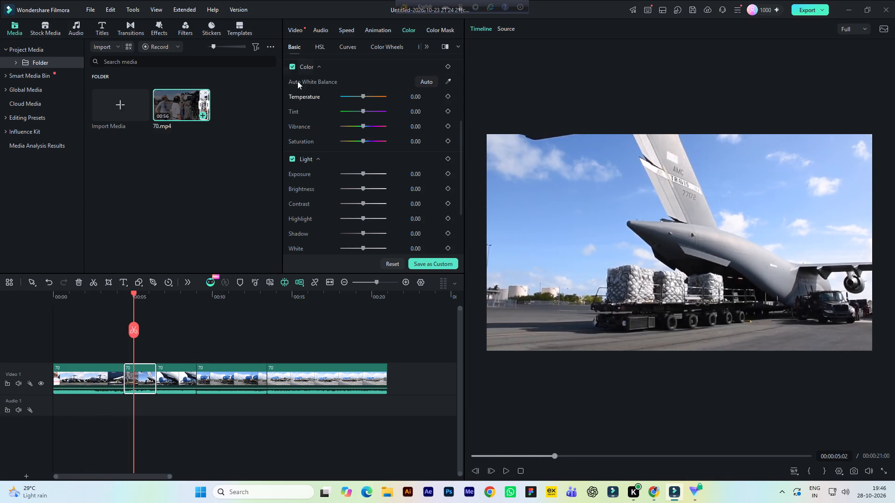
left_click(294, 32)
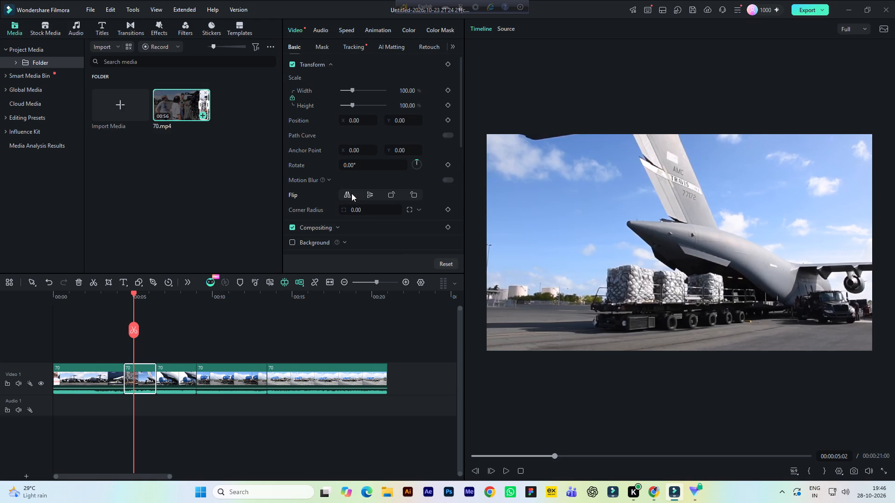
left_click(349, 196)
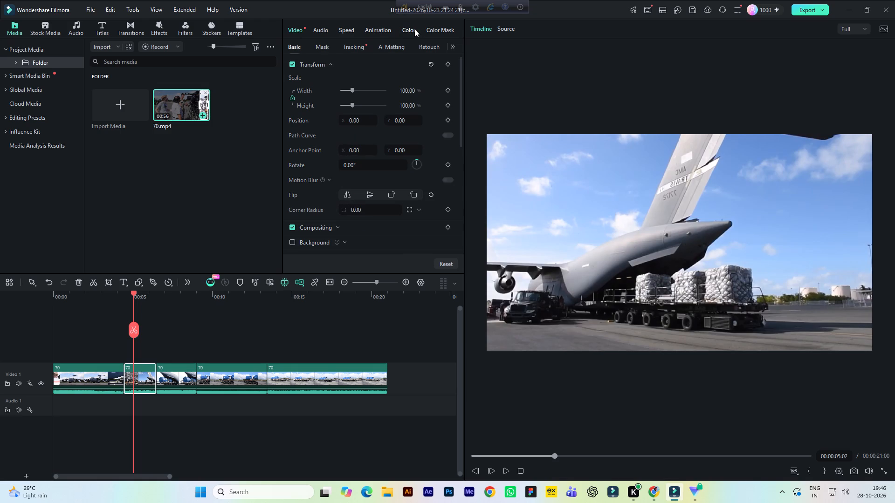
Try brightness 11 on the second clip, return it to 0, and set contrast to 100 and highlight to 26.
left_click(413, 29)
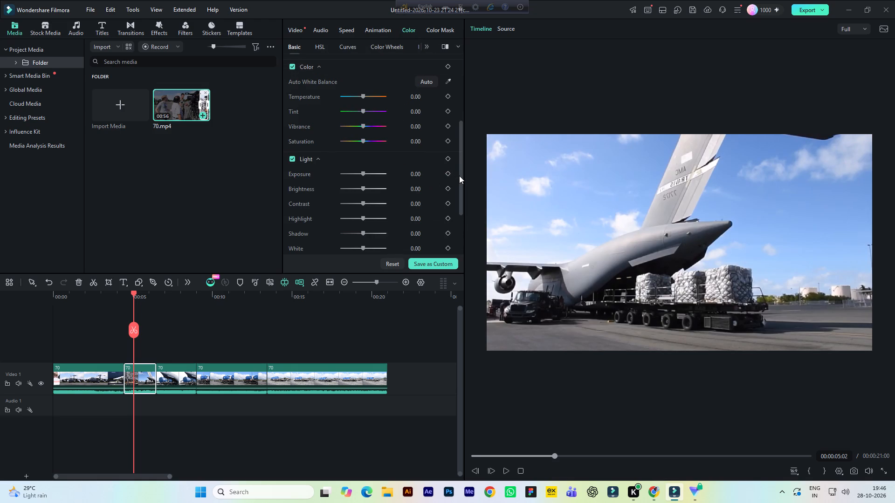
left_click_drag(460, 176, 458, 186)
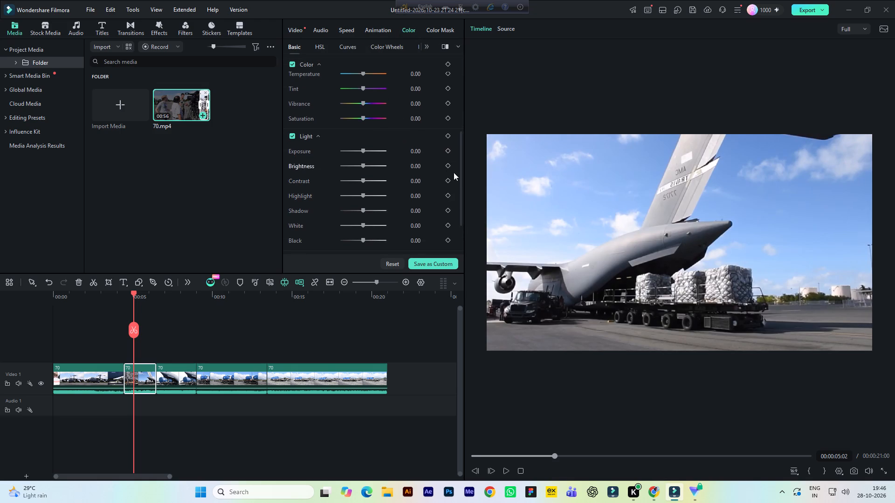
left_click(411, 164)
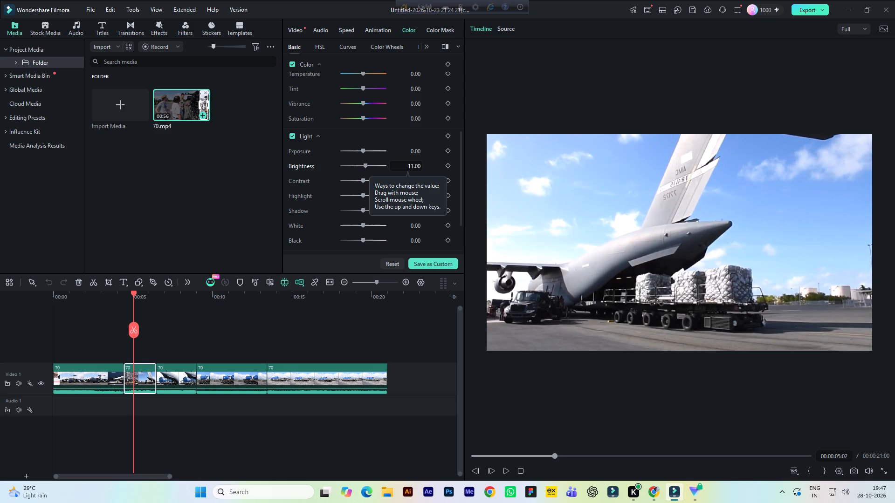
left_click(411, 164)
key("0")
key("Return")
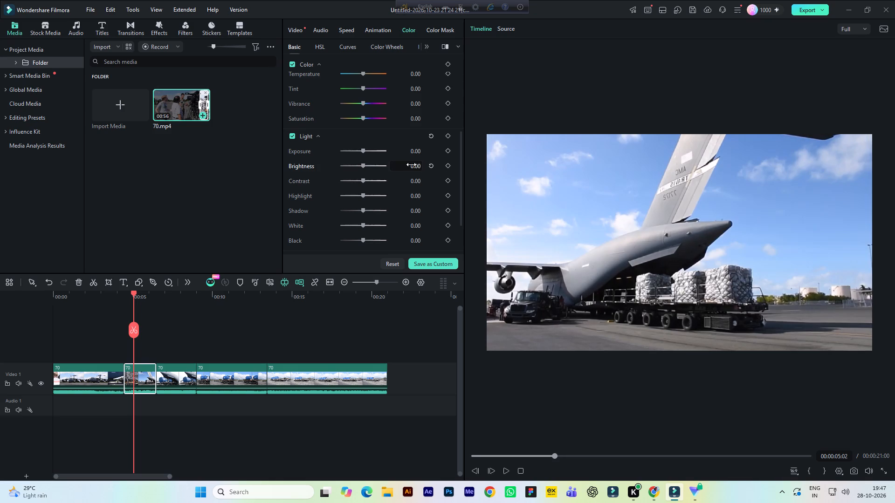
left_click(417, 181)
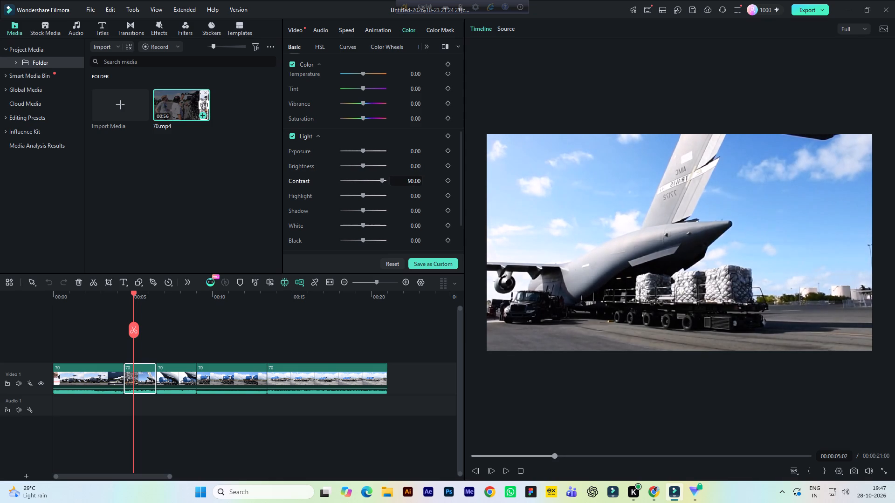
left_click(414, 183)
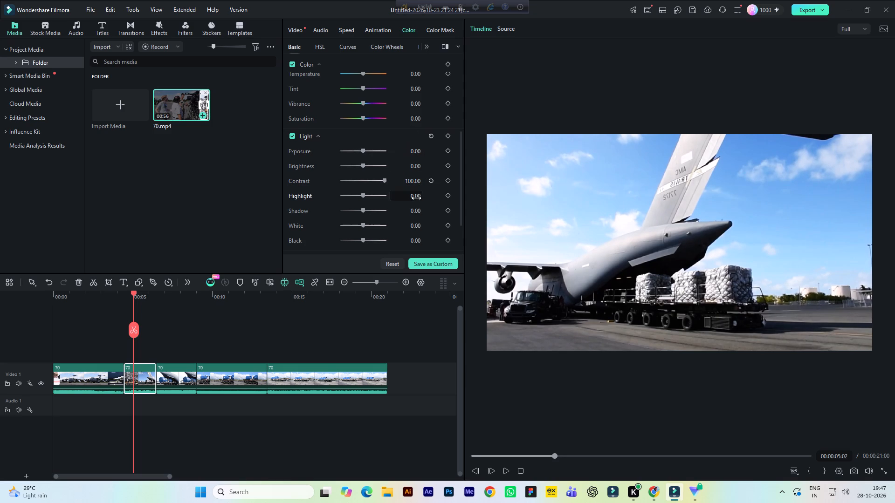
left_click(417, 198)
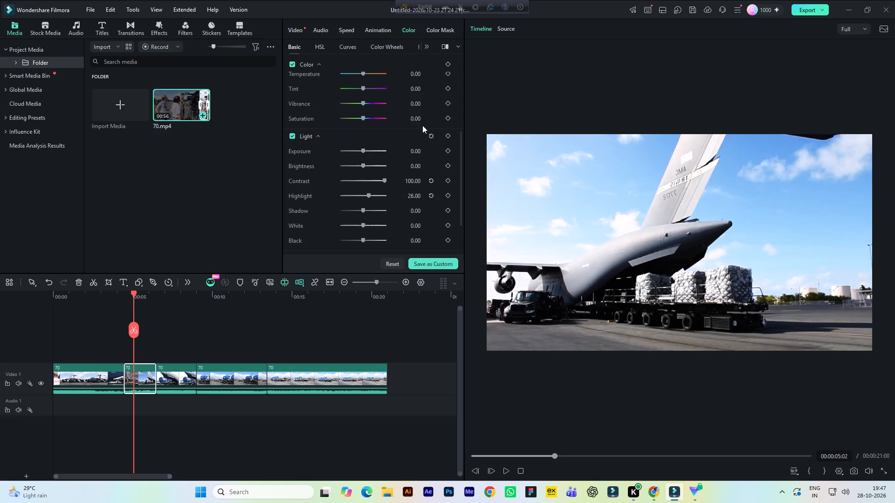
Set the second clip's saturation to 30 and play the timeline into the third clip to check.
left_click(418, 116)
key("space")
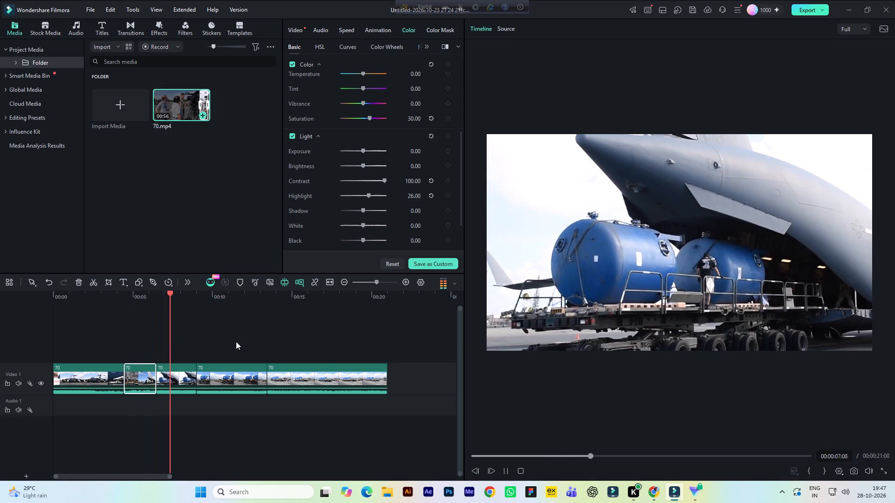
key("space")
Flip the third clip on Video 1, the blue tanks beside the aircraft, horizontally and play it briefly to check.
left_click(187, 369)
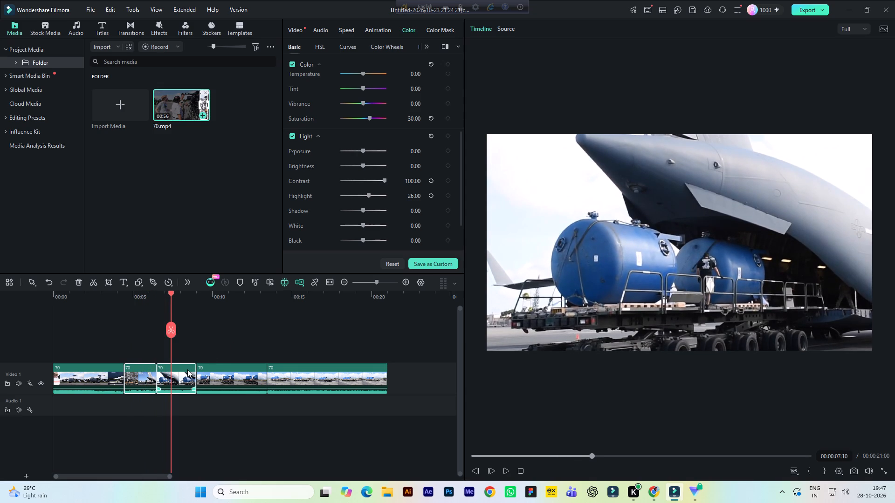
left_click(300, 30)
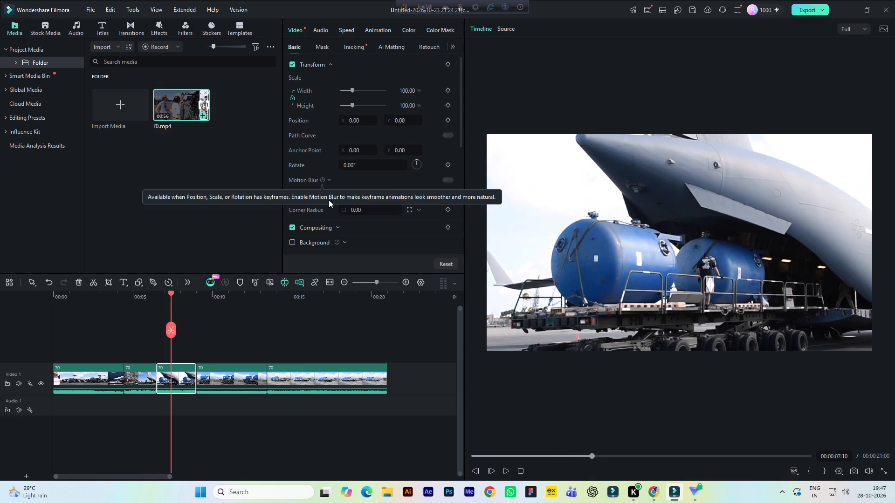
left_click(350, 196)
key("space")
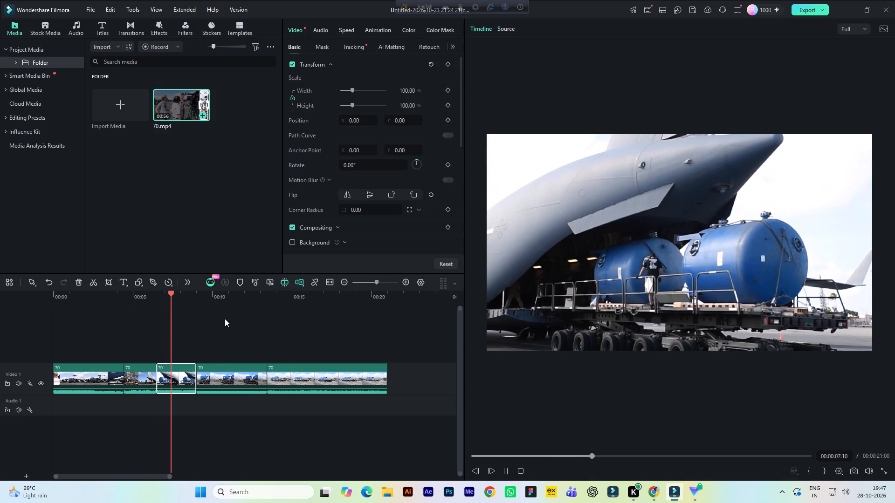
key("space")
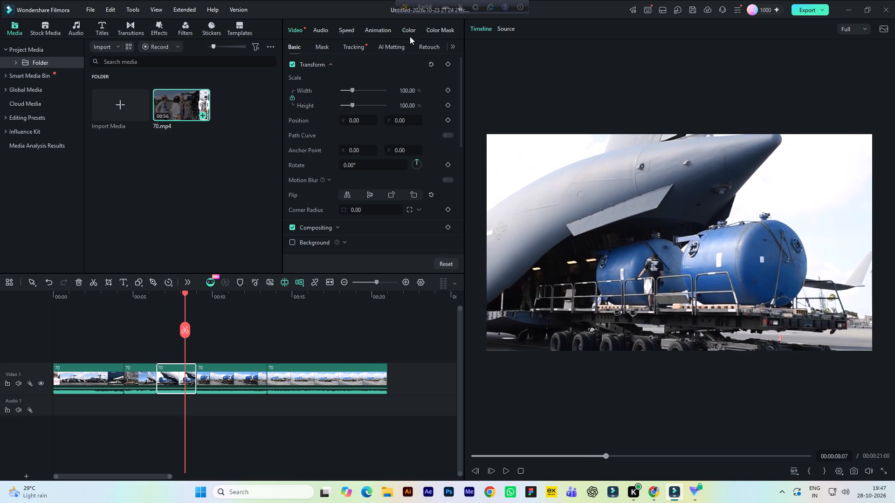
Set the third clip's brightness to -7, contrast to 19, highlight to 12 and shadow to 12.
left_click(413, 29)
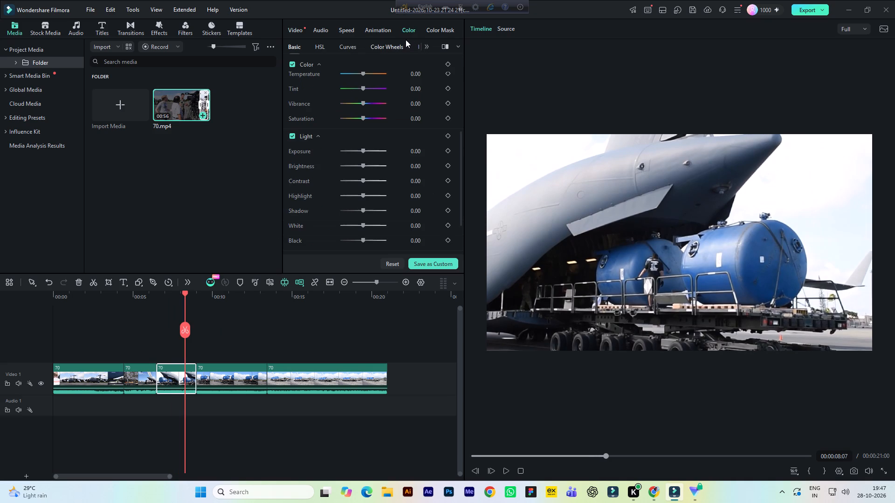
left_click(416, 166)
left_click(414, 180)
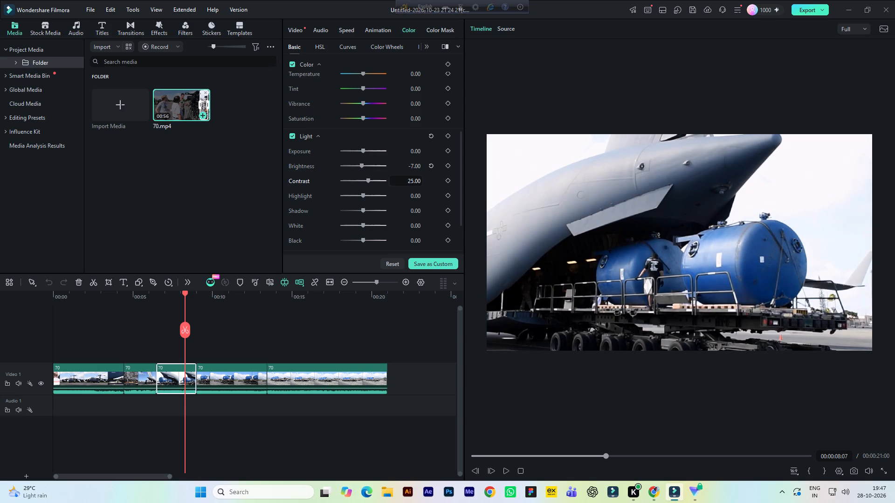
left_click(419, 197)
left_click(418, 209)
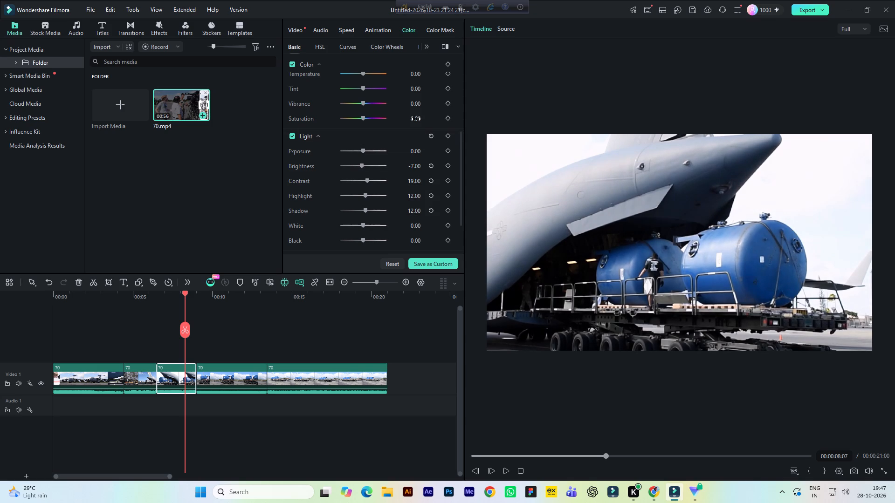
Set the third clip's saturation to 14 and vibrance to 11, and play into the fourth clip to check.
left_click(415, 115)
left_click(419, 102)
key("space")
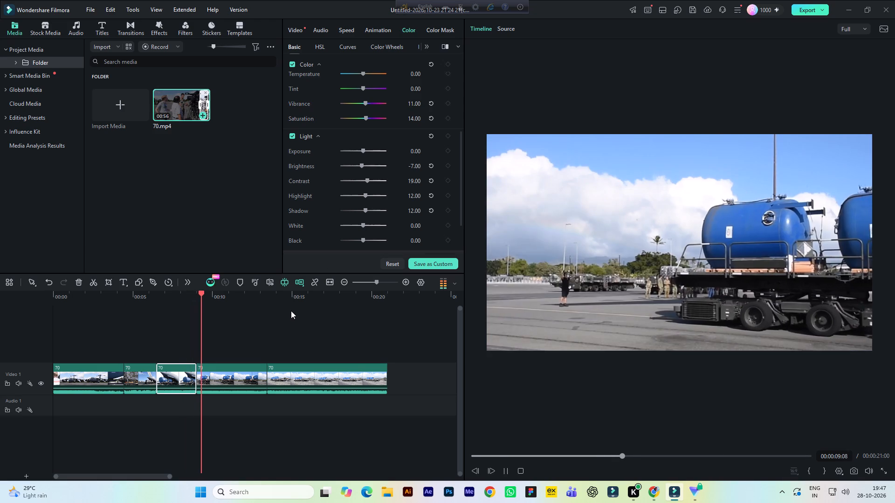
key("space")
Flip the fourth clip on Video 1, the blue tanks on the trailer, horizontally.
left_click(226, 379)
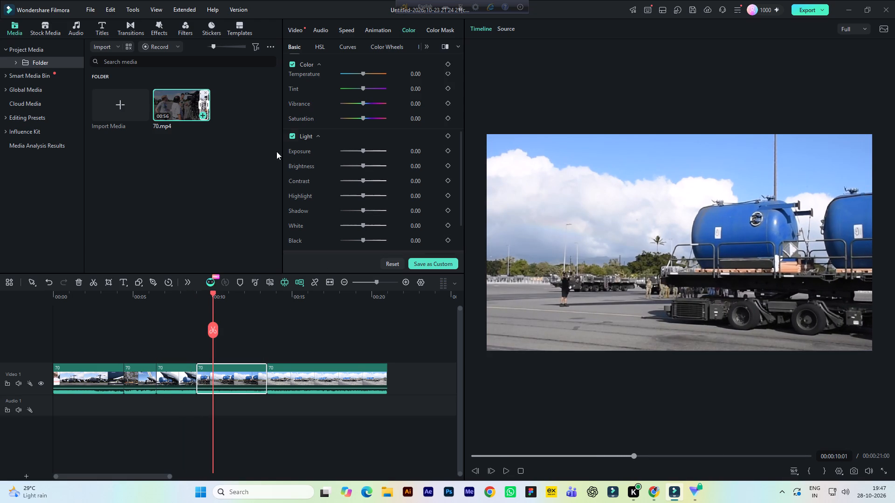
left_click(295, 32)
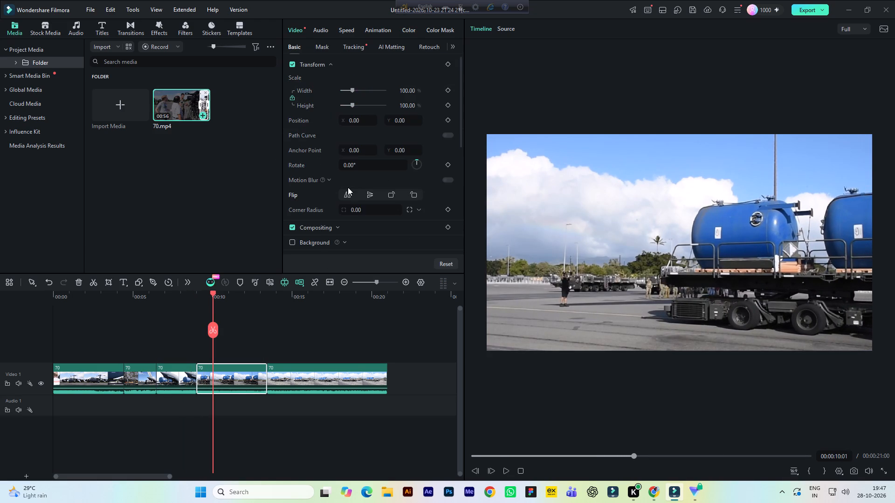
left_click(346, 192)
Set the fourth clip's brightness to 12, contrast to 15, highlight to 11 and shadow to 11.
left_click(406, 31)
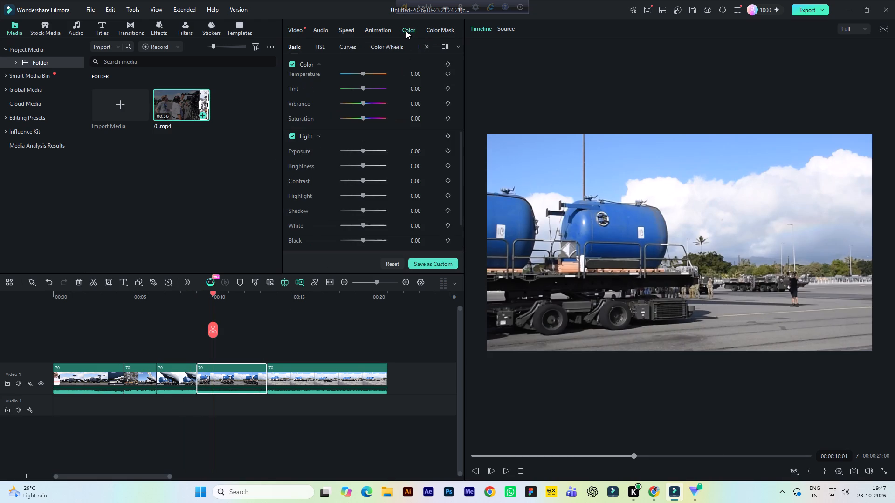
key("space")
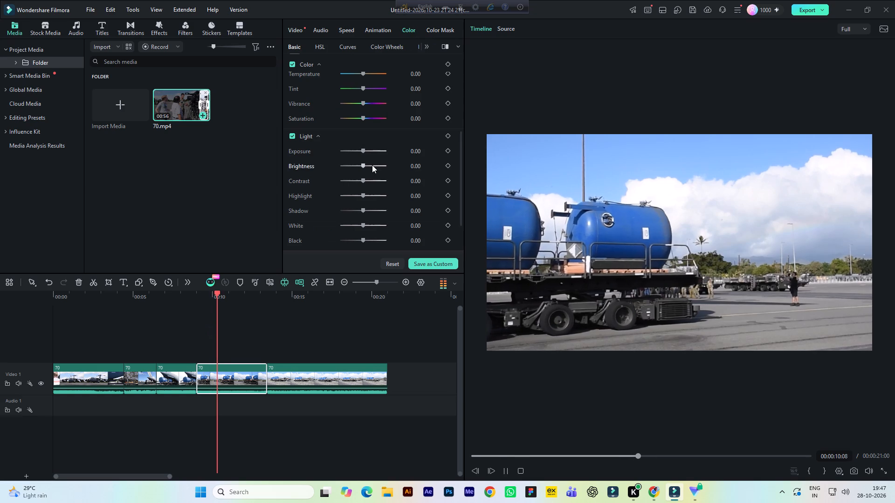
key("space")
left_click(414, 165)
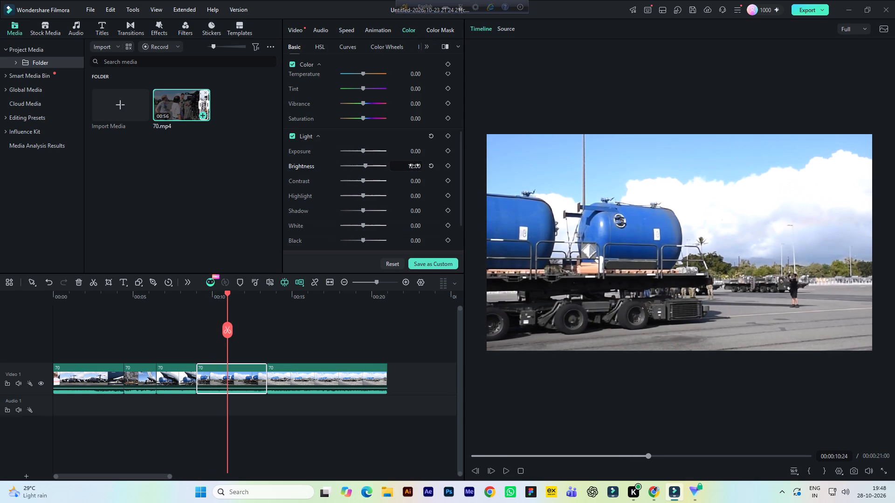
left_click(409, 182)
left_click(412, 197)
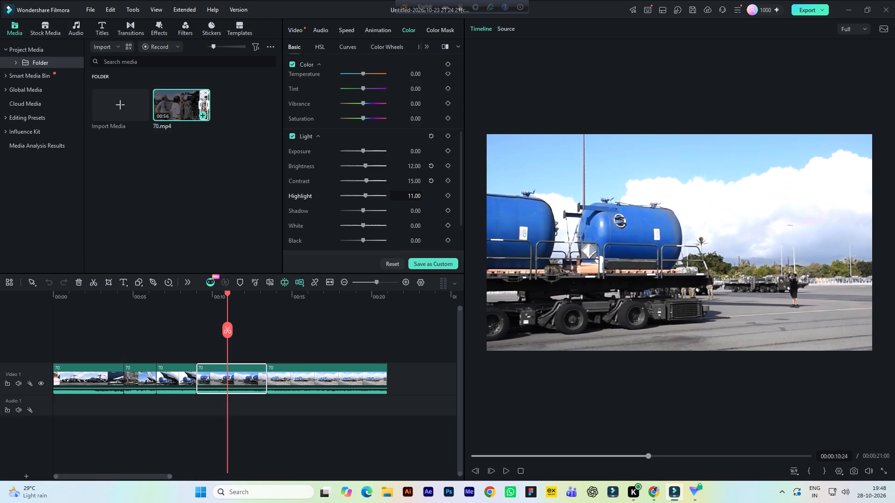
left_click(418, 214)
Set the fourth clip's saturation to 11 and play the timeline into the fifth clip to check.
left_click(415, 122)
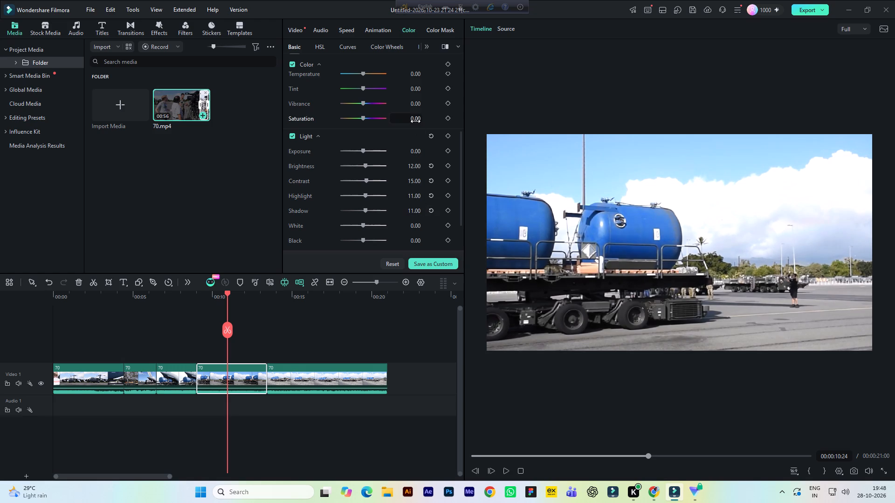
key("space")
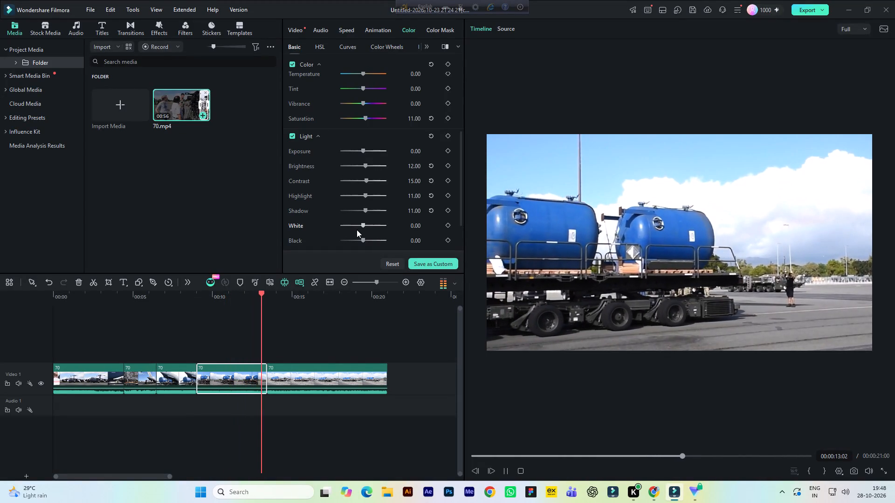
key("space")
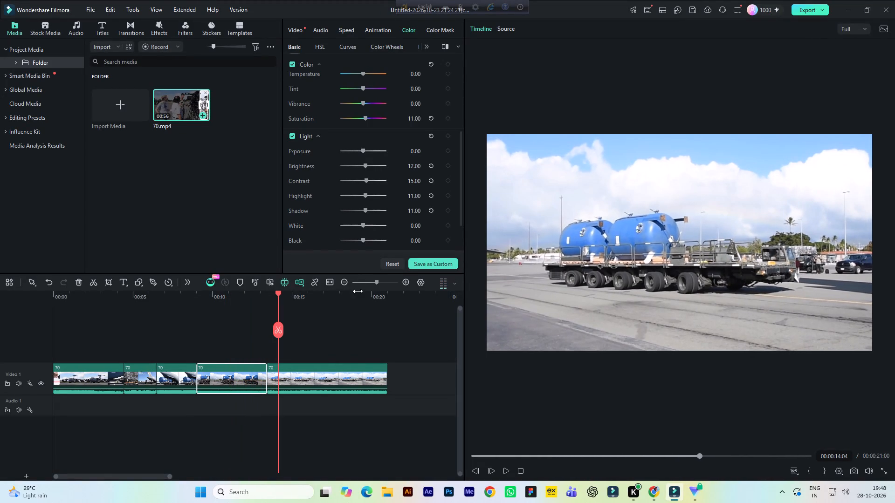
Set the fifth clip's contrast to 100, brightness to -47, saturation to 47 and vibrance to 16, and play it briefly to check.
left_click(321, 380)
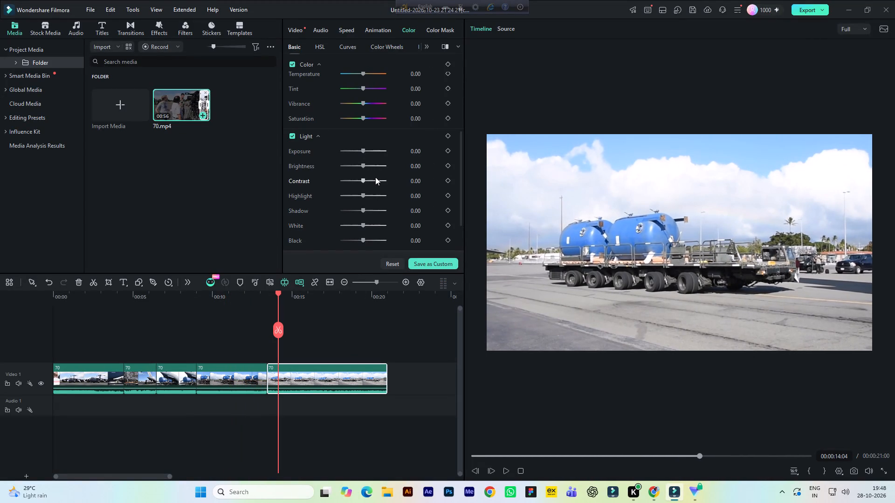
left_click(415, 181)
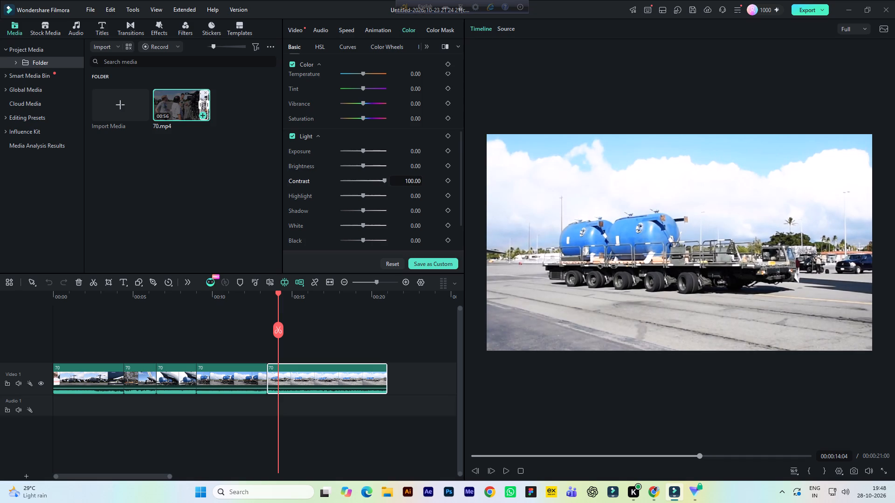
left_click(412, 167)
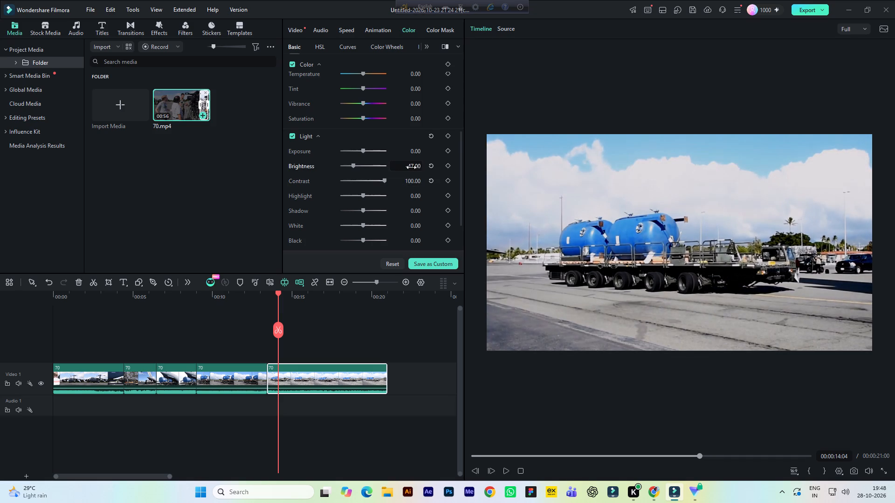
left_click(412, 117)
left_click(413, 105)
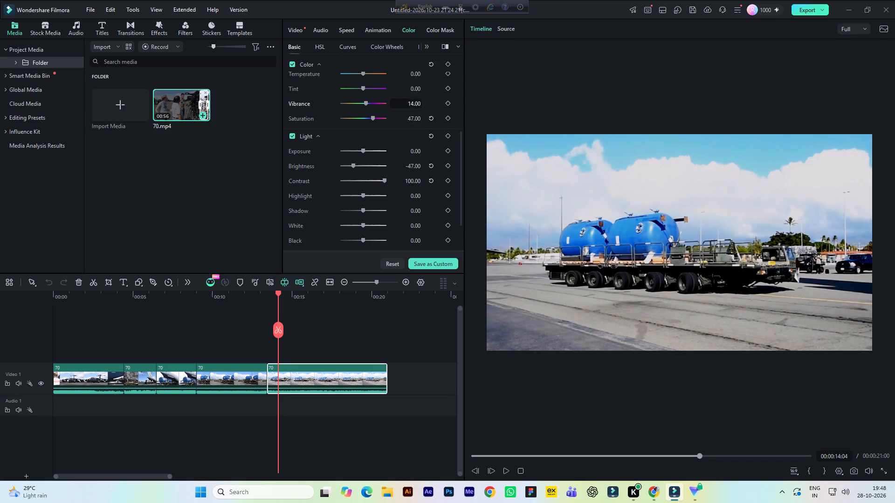
key("space")
key("space")
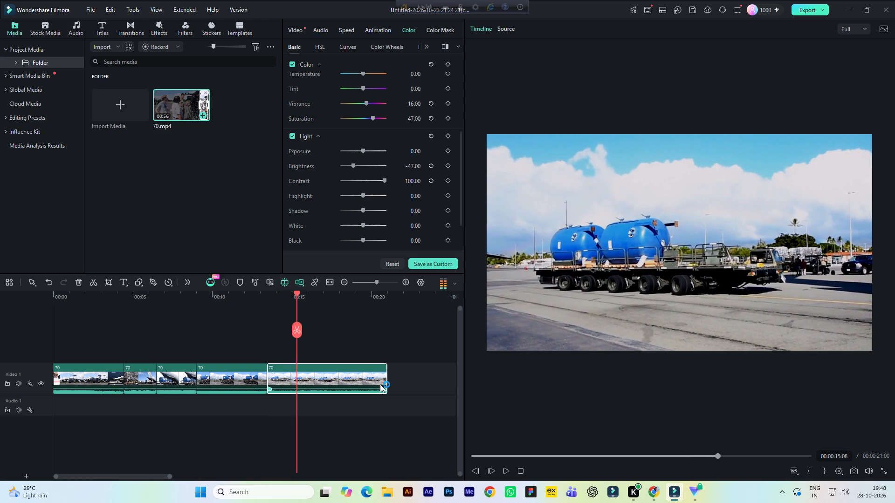
Apply the Montage speed ramping preset to the first clip on Video 1 and play the timeline from the start to check.
left_click(80, 345)
left_click(92, 296)
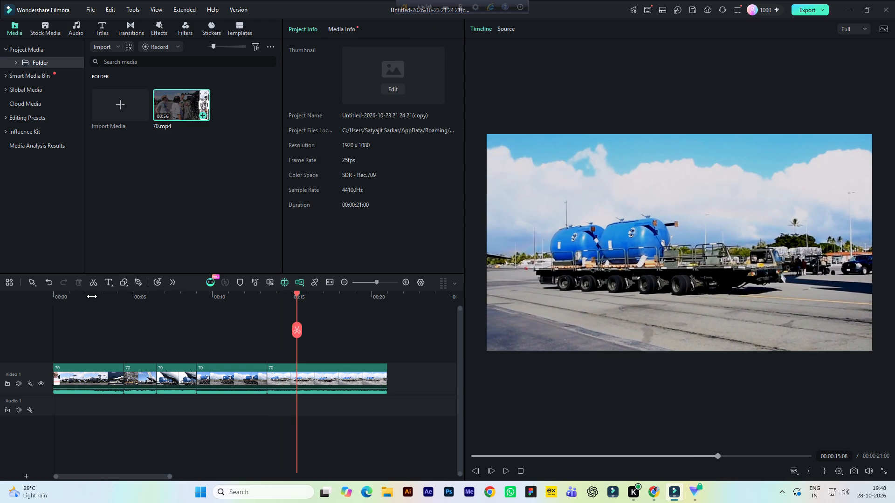
left_click(70, 371)
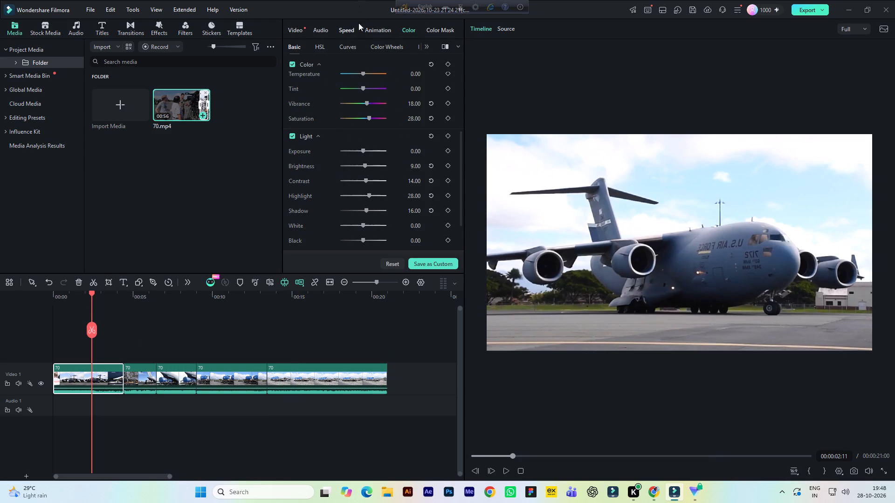
left_click(350, 31)
left_click(362, 51)
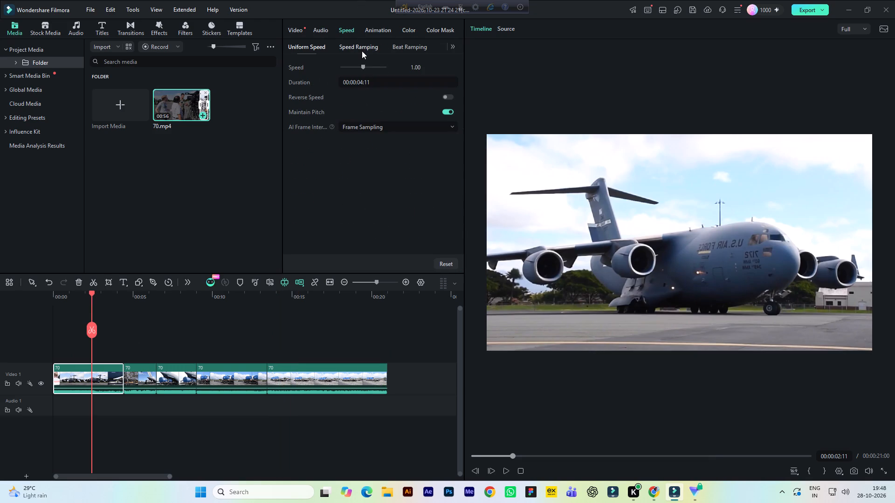
left_click(366, 47)
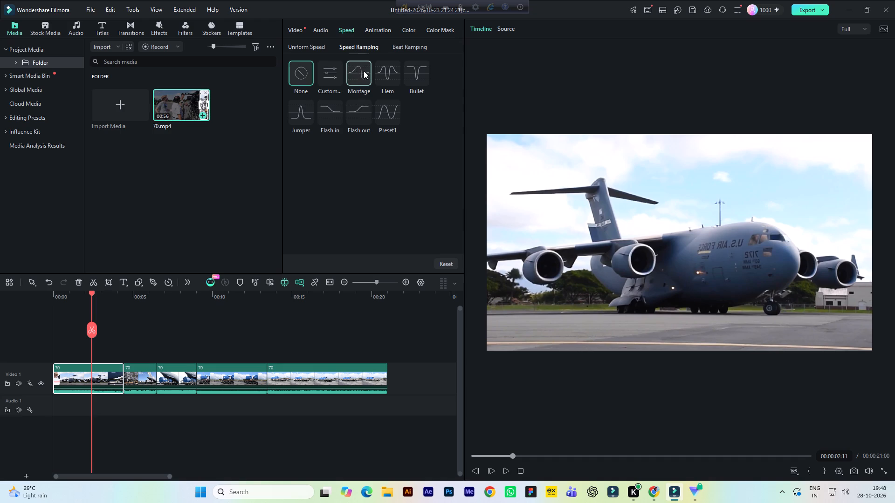
left_click(364, 71)
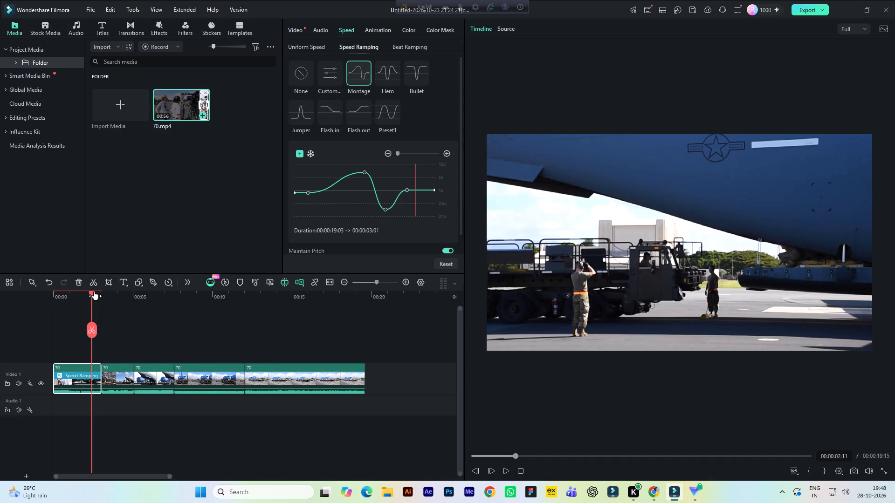
left_click_drag(94, 292, 43, 304)
key("space")
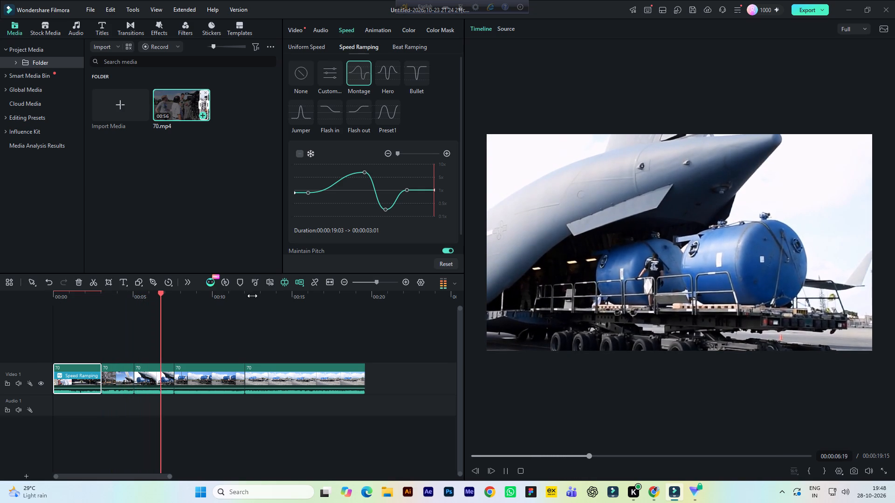
Apply the Montage speed ramping preset to the fifth clip on Video 1, the distant trailer with blue tanks.
left_click(252, 296)
key("space")
left_click(282, 374)
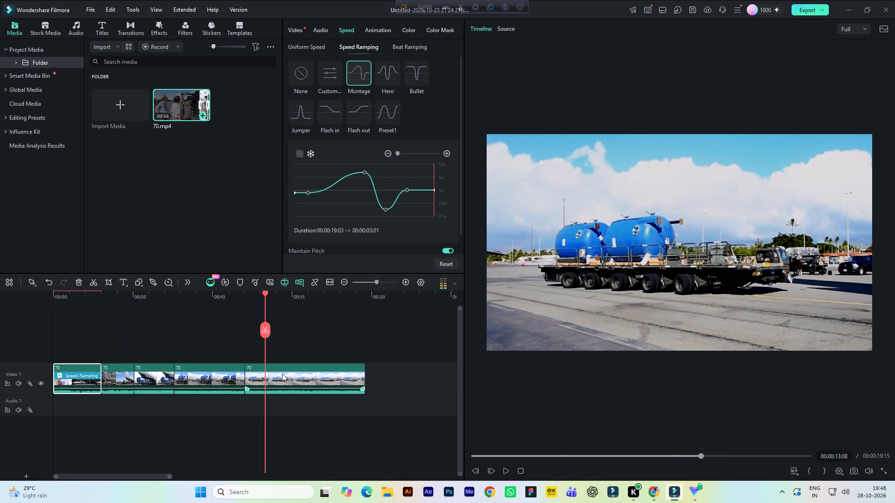
left_click(359, 75)
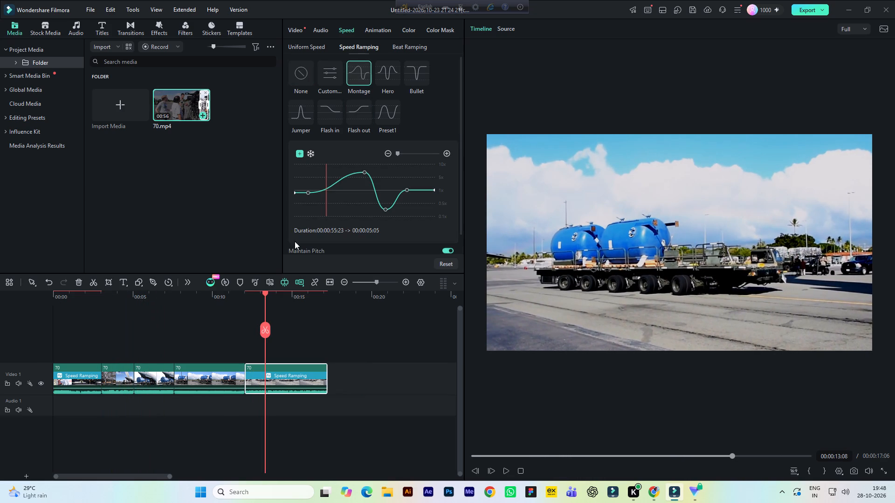
Play the timeline from the fourth clip into the fifth to check the Montage speed ramp.
left_click(224, 294)
key("space")
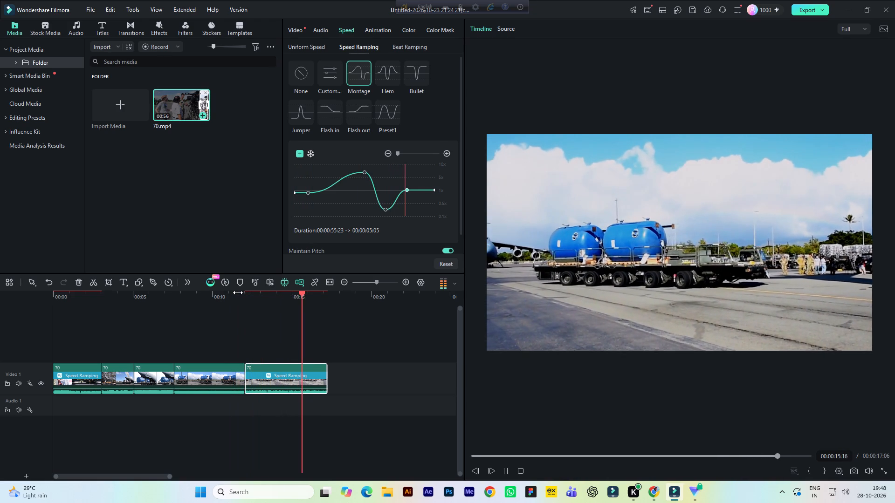
key("space")
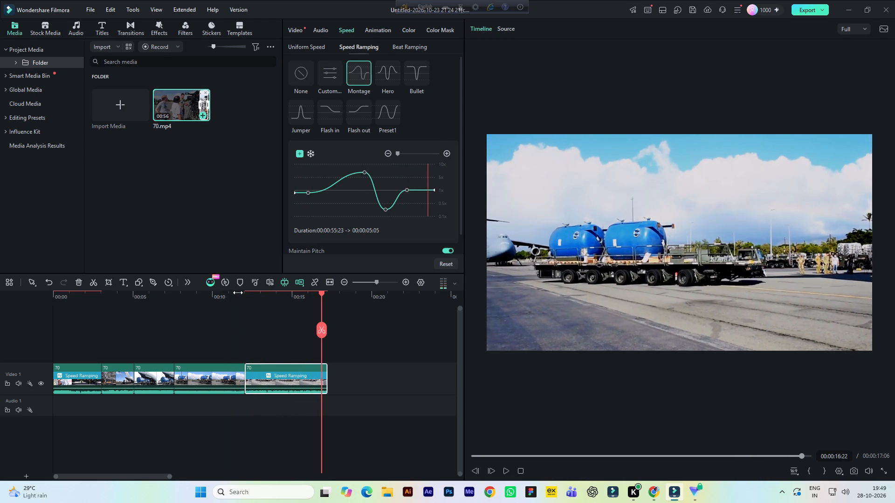
Import the video 69 from the Pre folder into the project media.
left_click(120, 99)
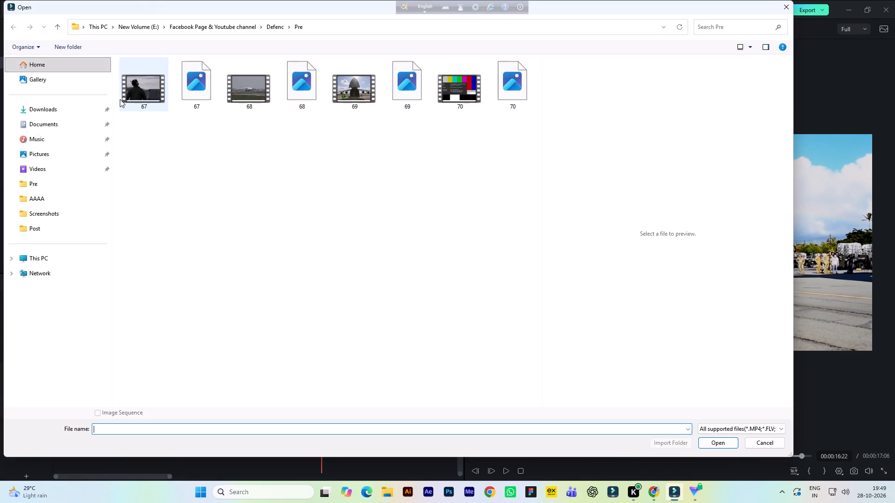
left_click(363, 91)
key("Return")
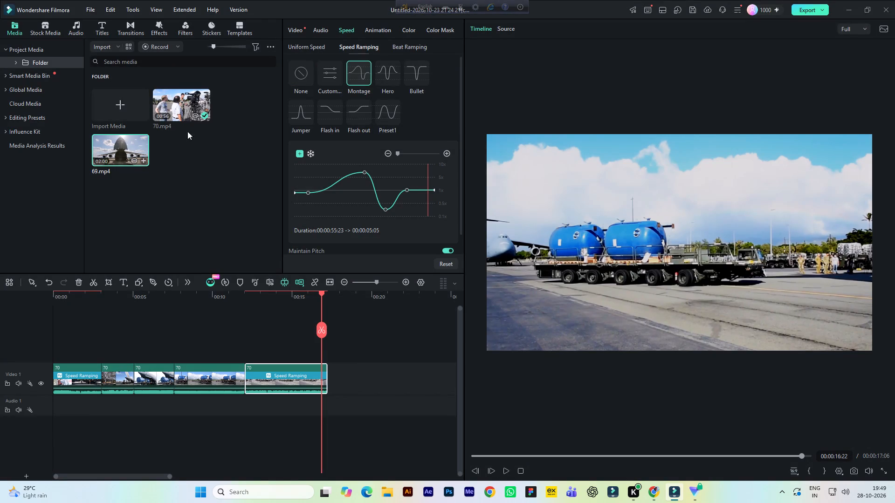
Preview 69.mp4 in the source viewer, skimming from the open-nose Antonov exterior to the cargo-hold shot at about 33 seconds.
left_click(104, 150)
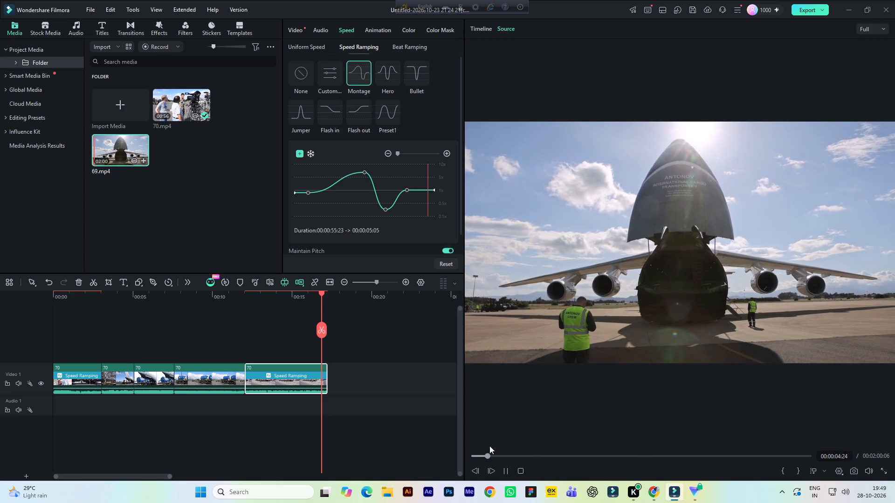
left_click(494, 457)
left_click(503, 455)
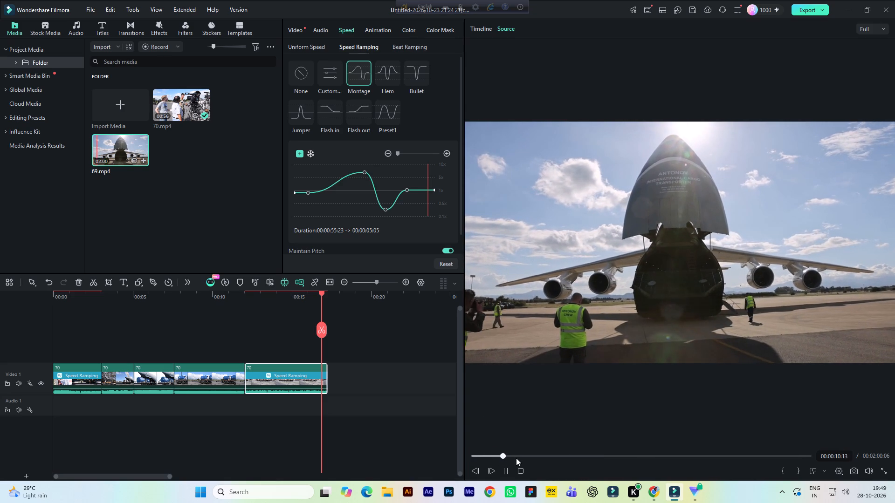
left_click(515, 456)
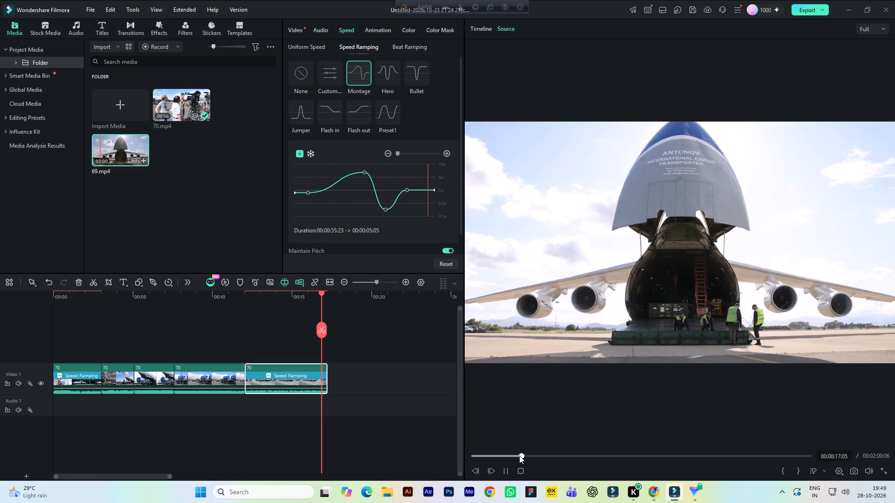
left_click(531, 454)
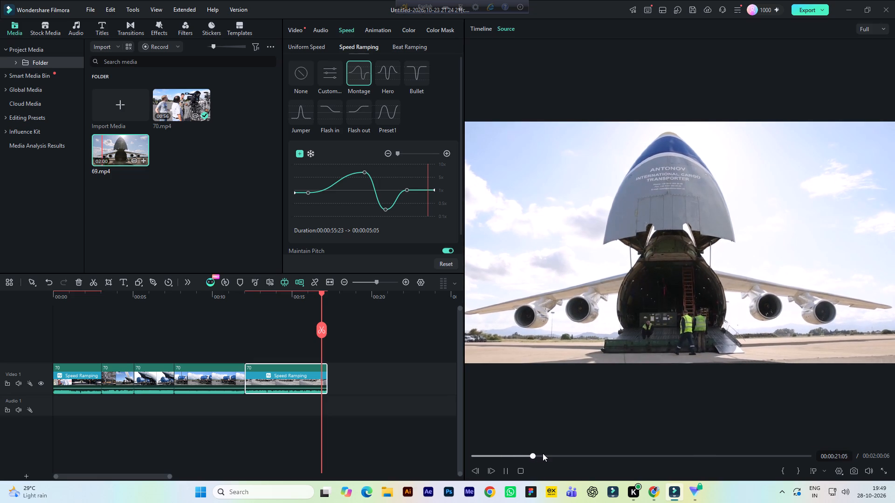
left_click(544, 453)
left_click(555, 456)
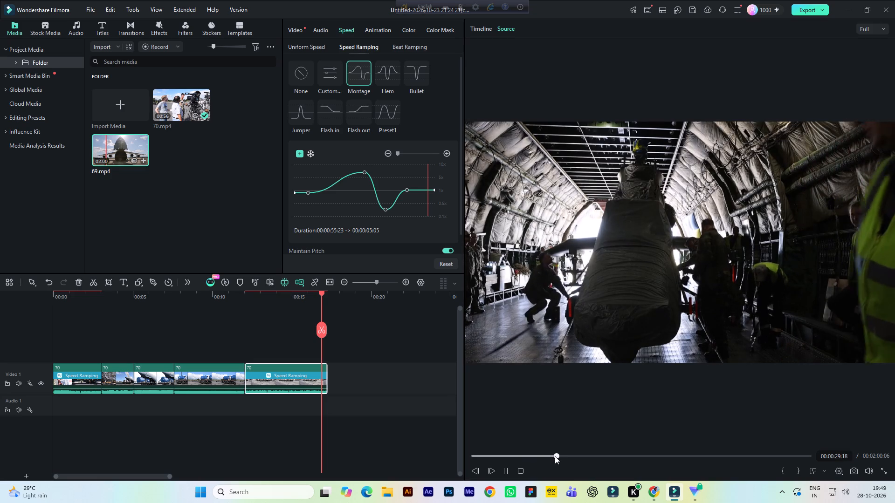
left_click(566, 456)
key("space")
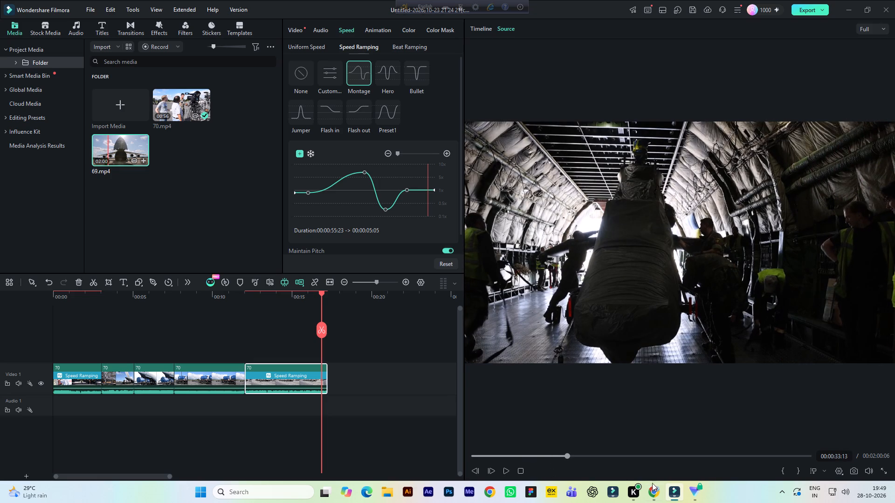
Switch to Chrome, review the Apex Munitions channel's Shorts list in YouTube Studio, and close that page.
left_click(652, 495)
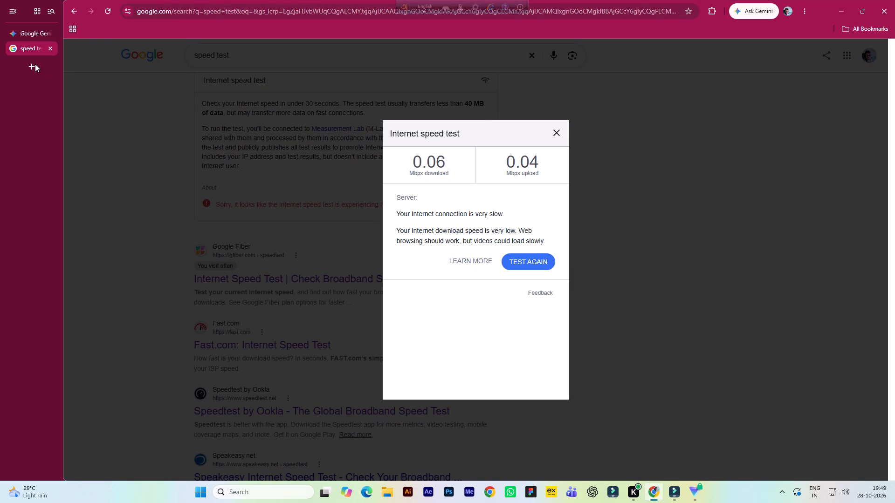
left_click(75, 10)
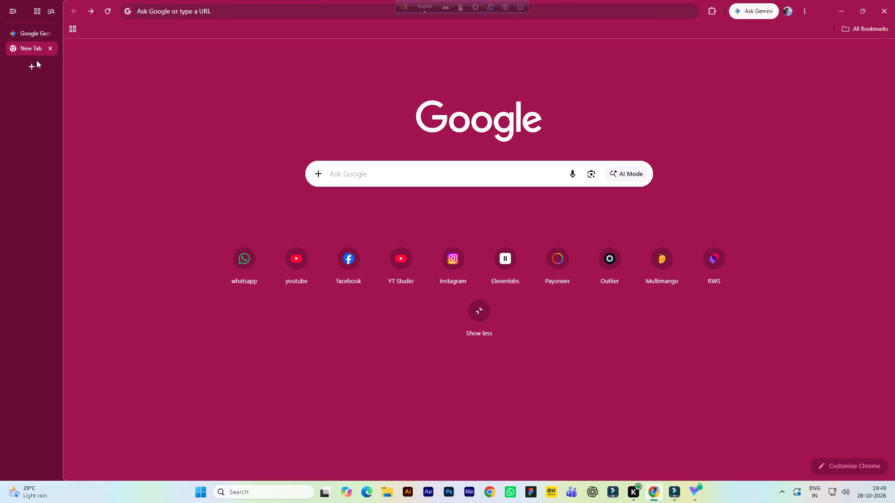
left_click(34, 66)
left_click(399, 261)
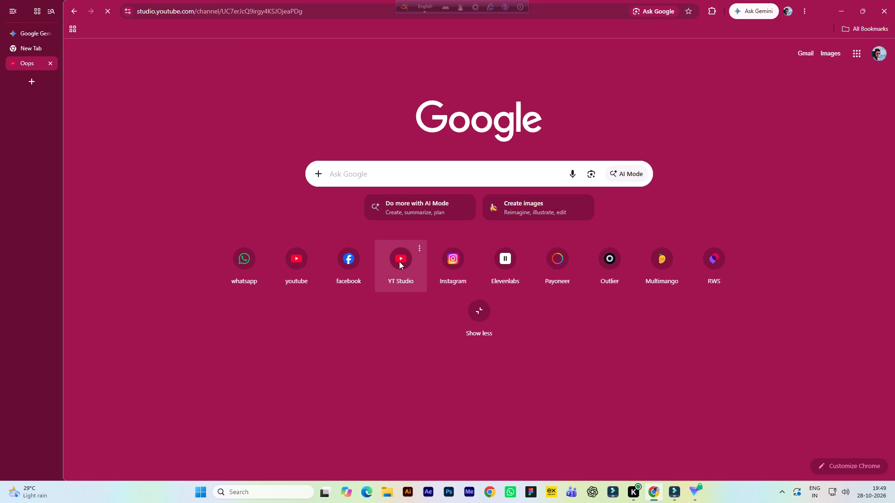
left_click(507, 289)
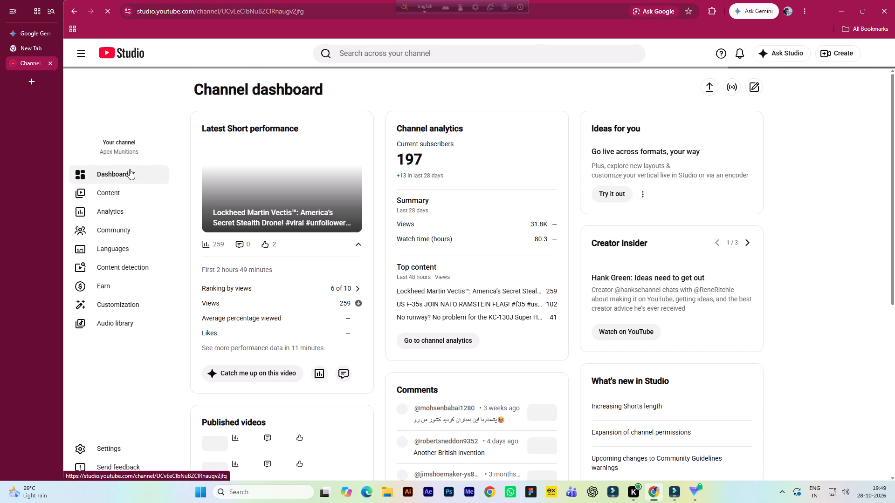
left_click(108, 190)
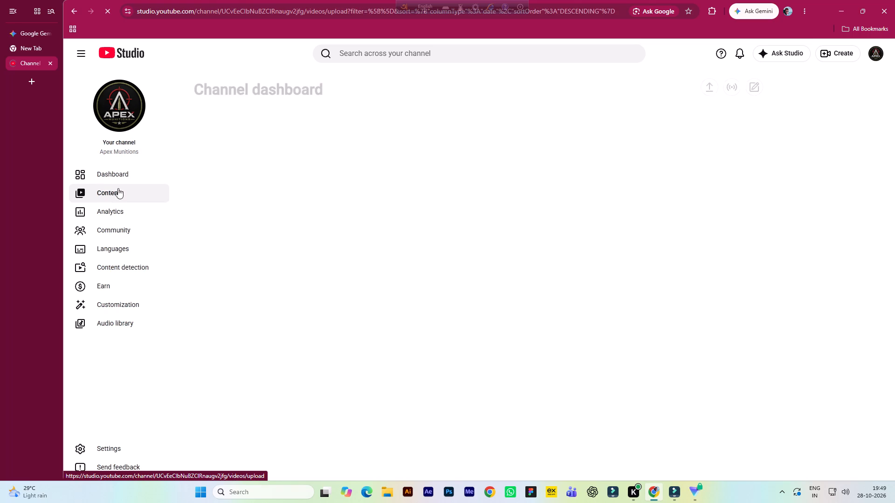
left_click(252, 116)
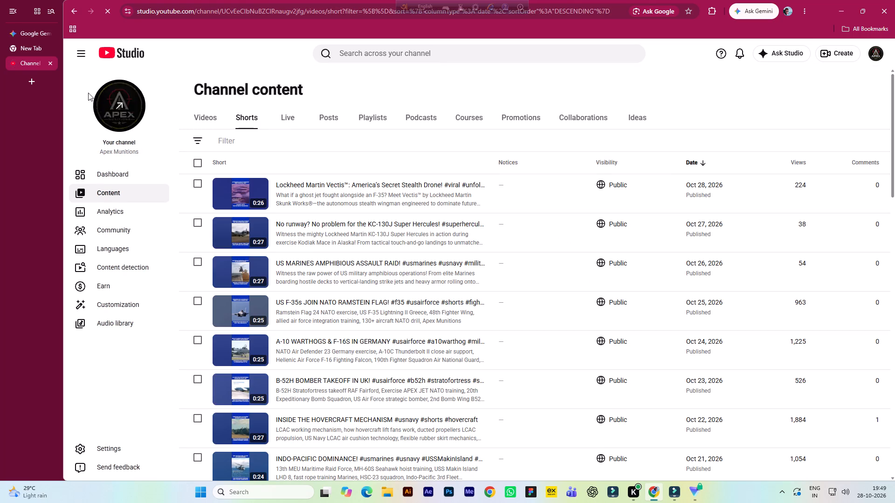
left_click(52, 62)
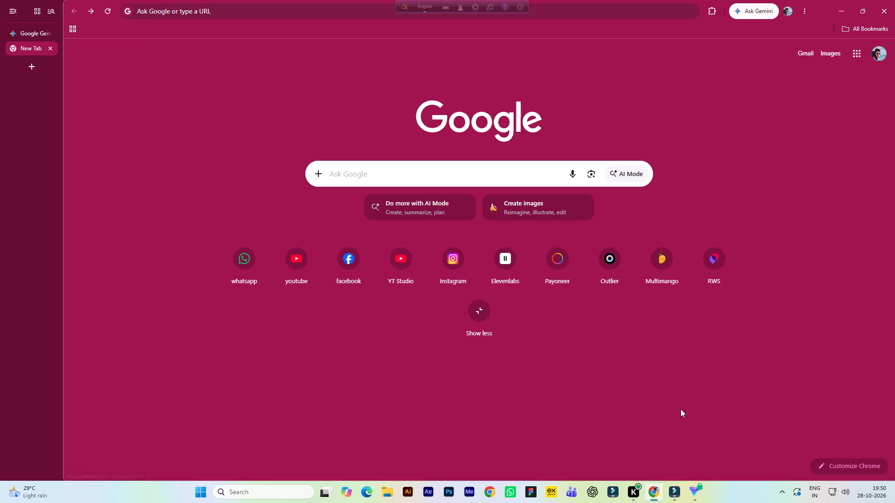
Return to Filmora and skim 69.mp4 from the cargo-hold shot through the helicopter-loading shots to about 1:37.
left_click(675, 492)
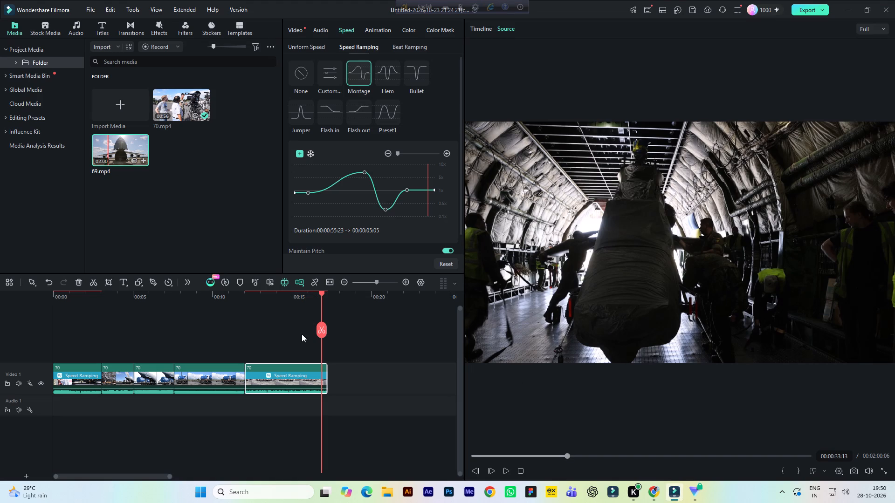
key("space")
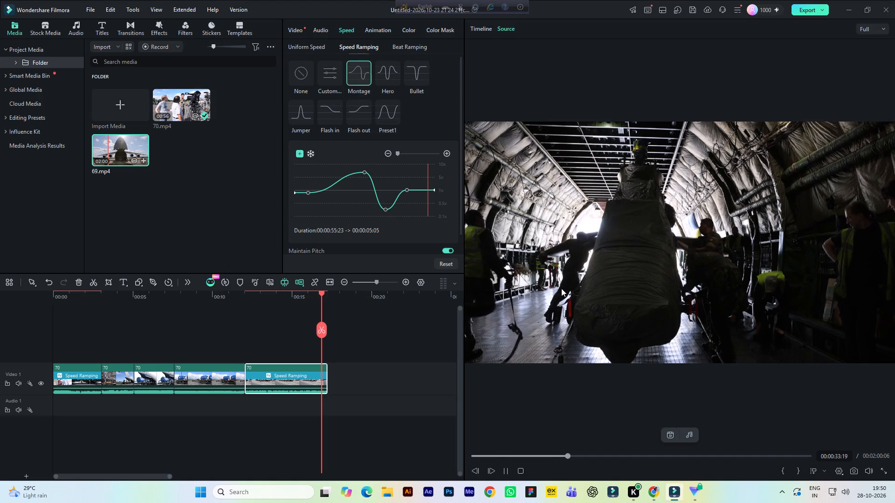
left_click(583, 455)
left_click(598, 457)
left_click(609, 455)
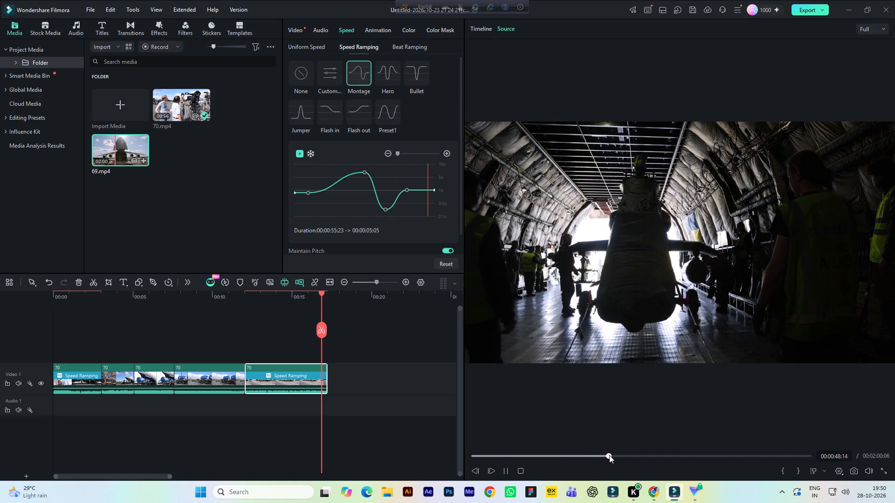
left_click(622, 455)
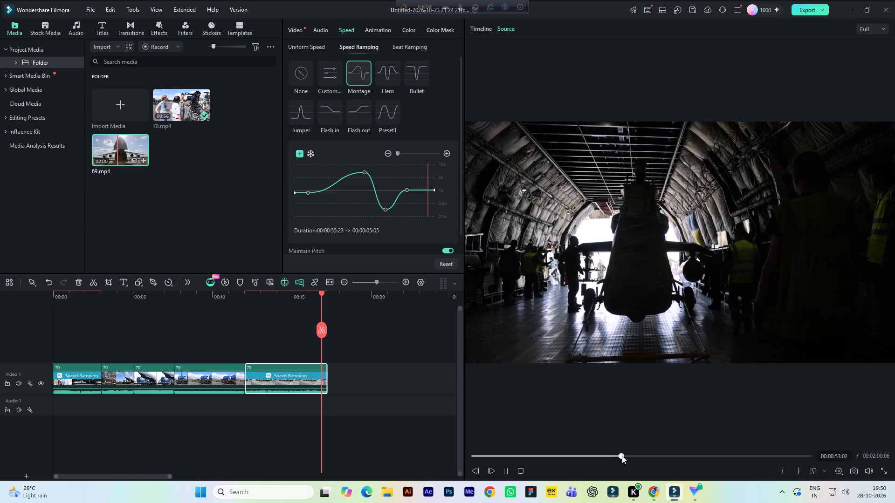
left_click(632, 454)
left_click(640, 455)
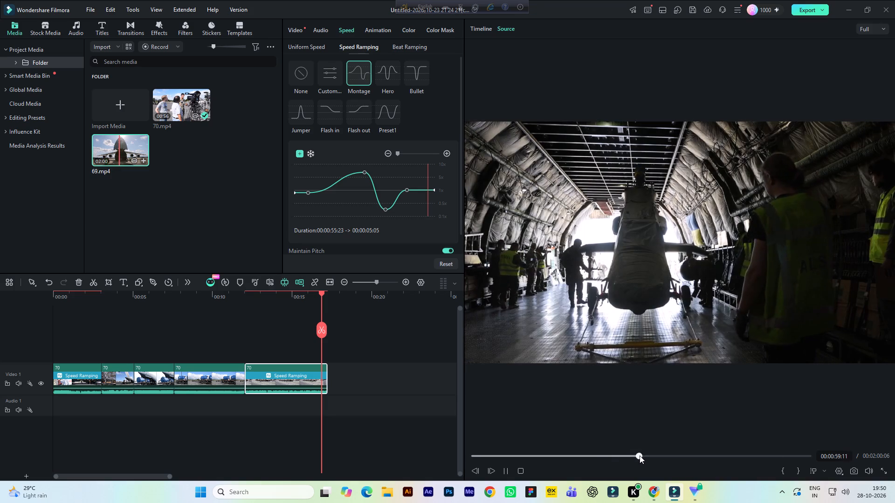
left_click(649, 455)
left_click(661, 455)
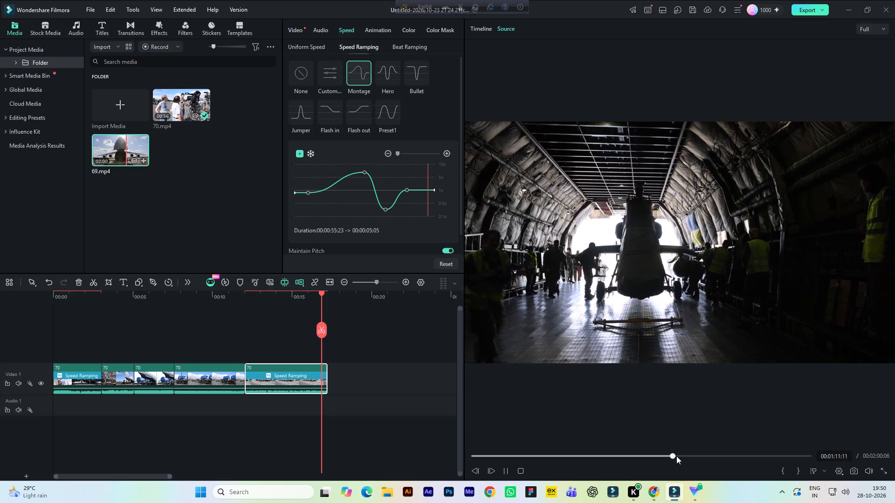
left_click(676, 456)
left_click(684, 456)
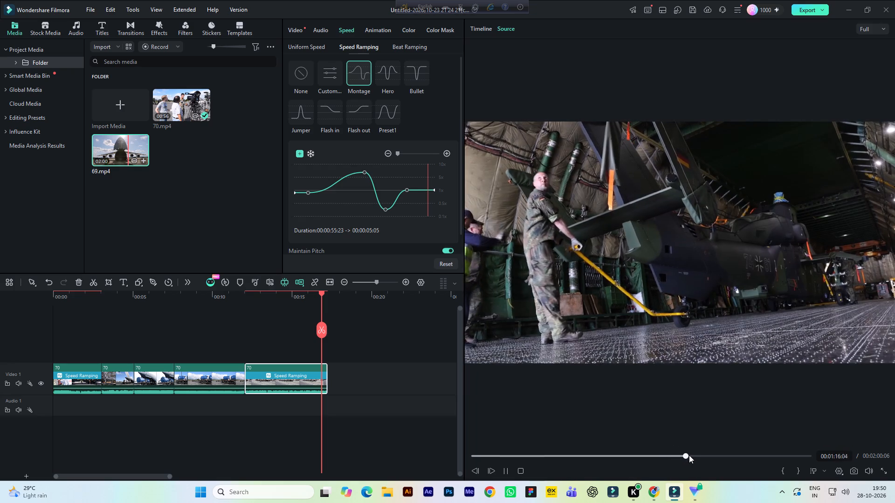
left_click(697, 457)
left_click(706, 456)
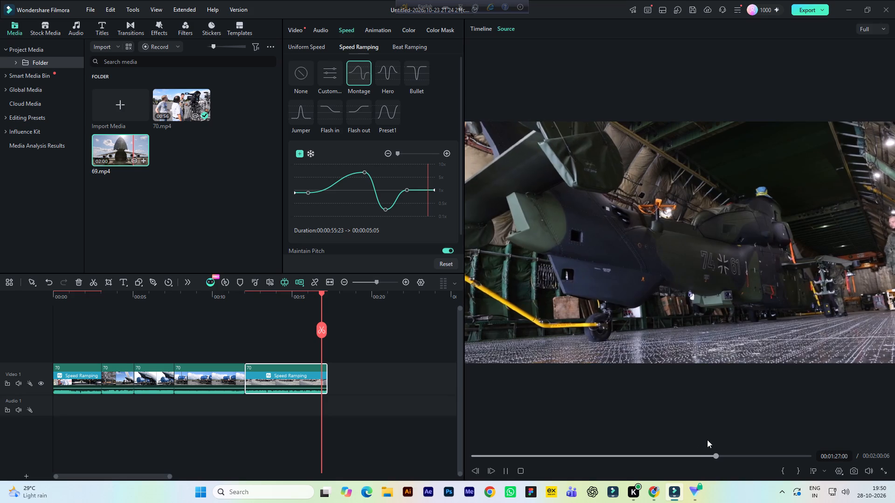
left_click(724, 456)
left_click(734, 456)
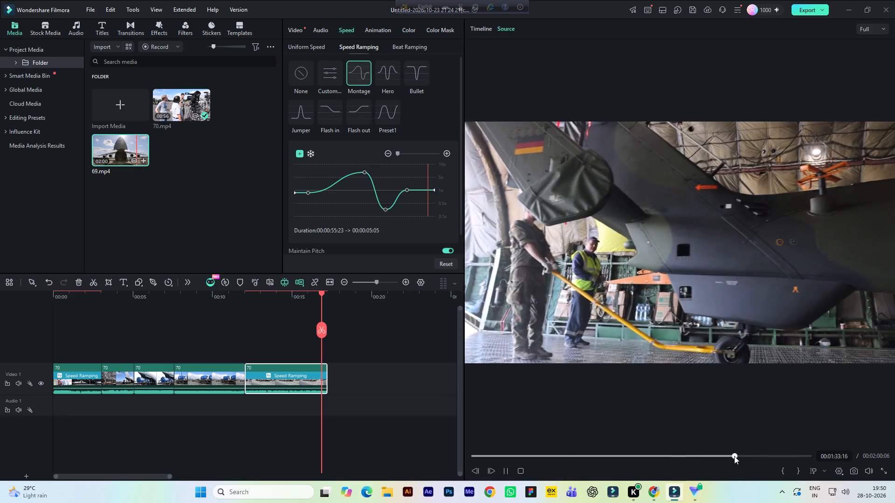
left_click(741, 454)
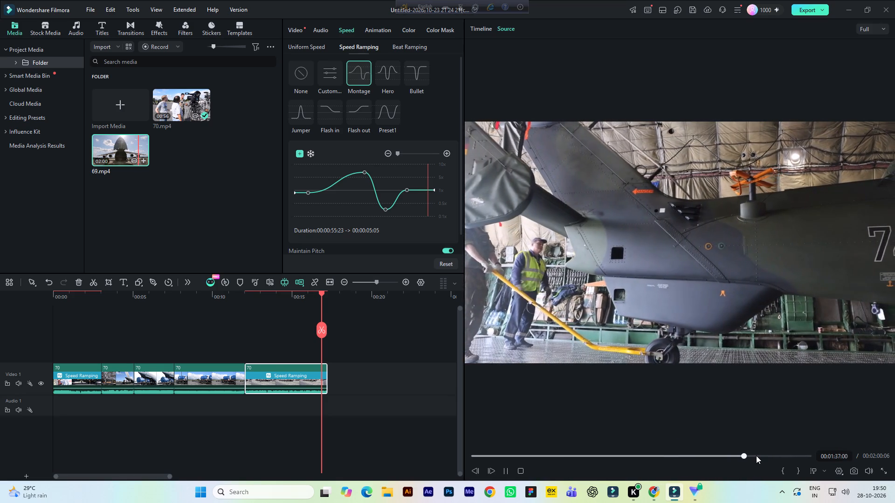
key("space")
Mark 69.mp4 from about 00:00:01:17 to 00:00:05:08, append that Antonov segment after the fifth clip on Video 1, and play it briefly.
left_click_drag(484, 456, 472, 455)
key("space")
key("space")
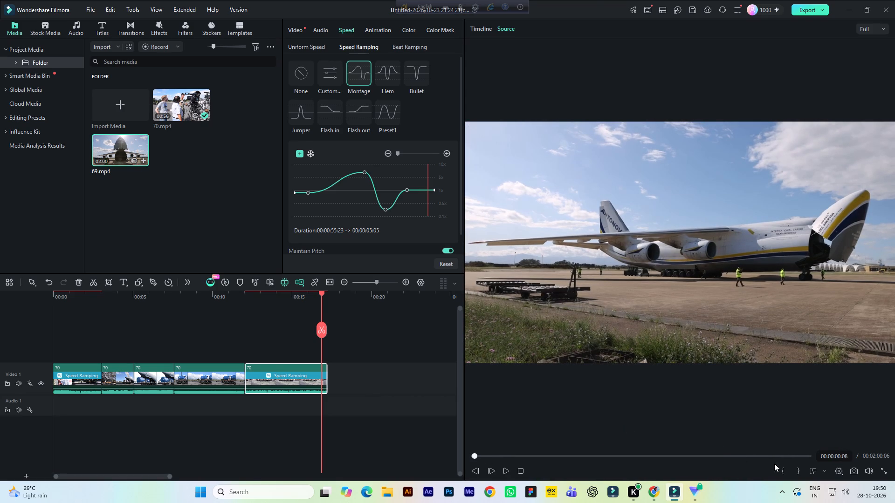
key("space")
key("space")
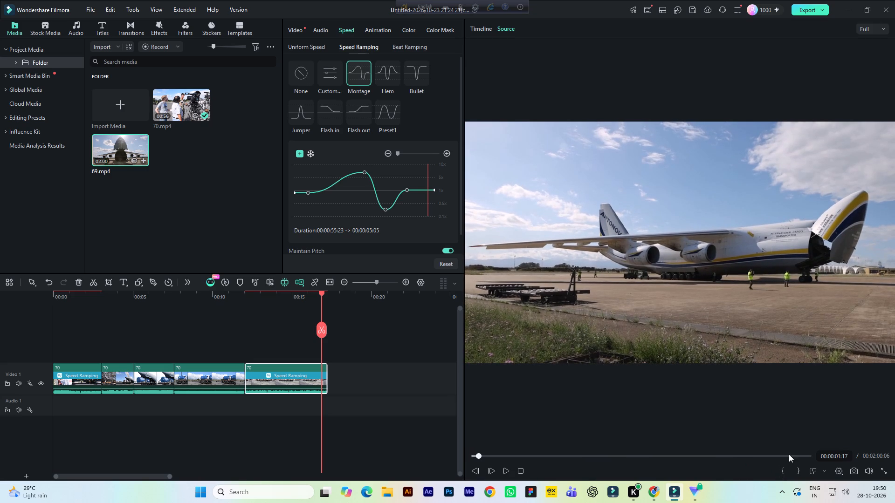
left_click(783, 469)
key("space")
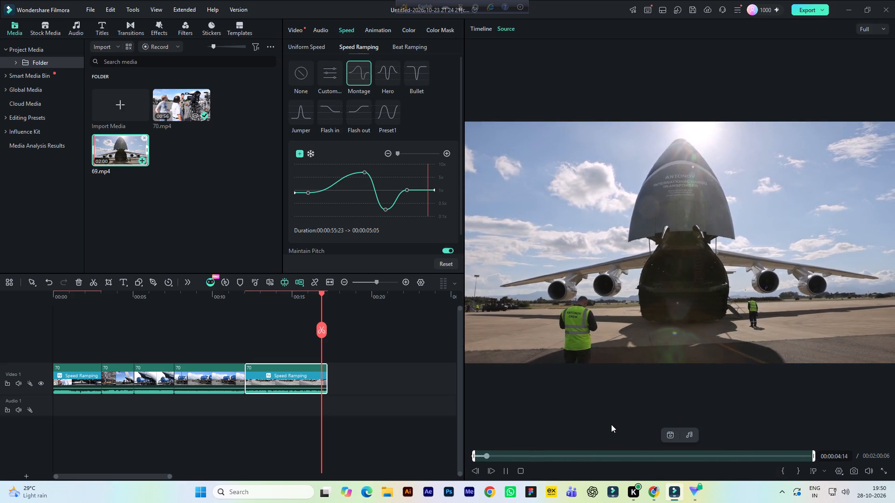
key("space")
left_click(799, 472)
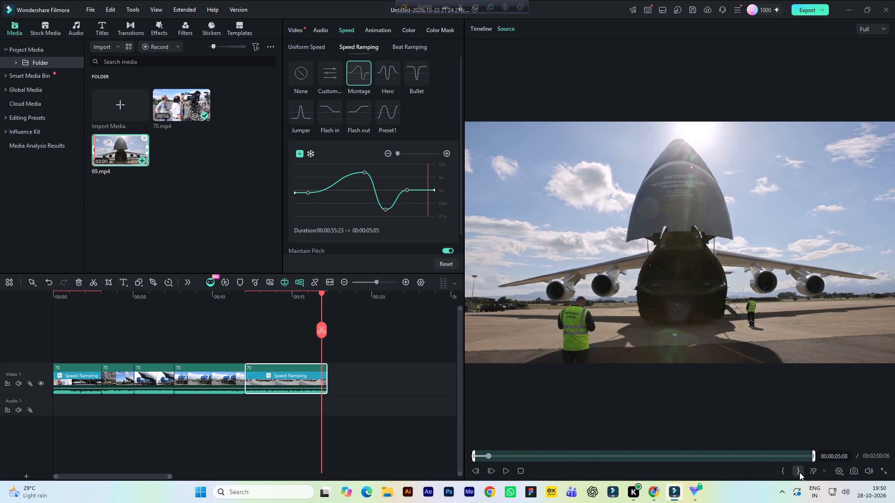
left_click_drag(617, 316, 406, 370)
key("space")
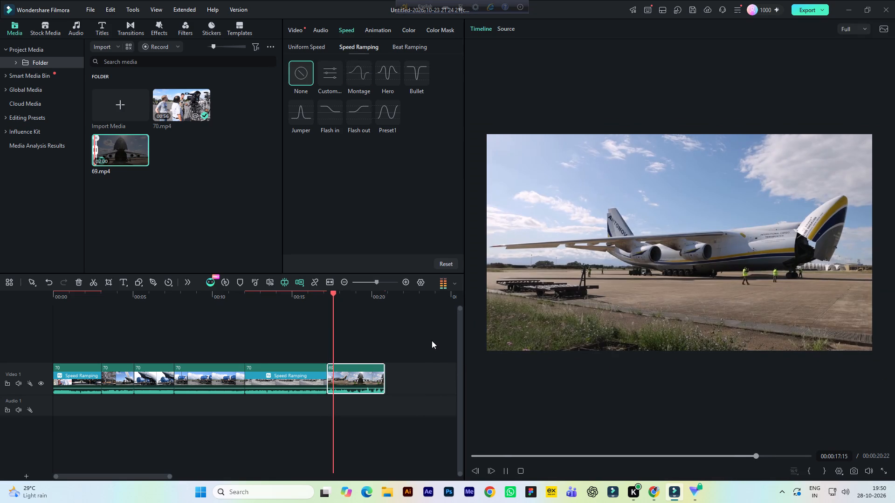
key("space")
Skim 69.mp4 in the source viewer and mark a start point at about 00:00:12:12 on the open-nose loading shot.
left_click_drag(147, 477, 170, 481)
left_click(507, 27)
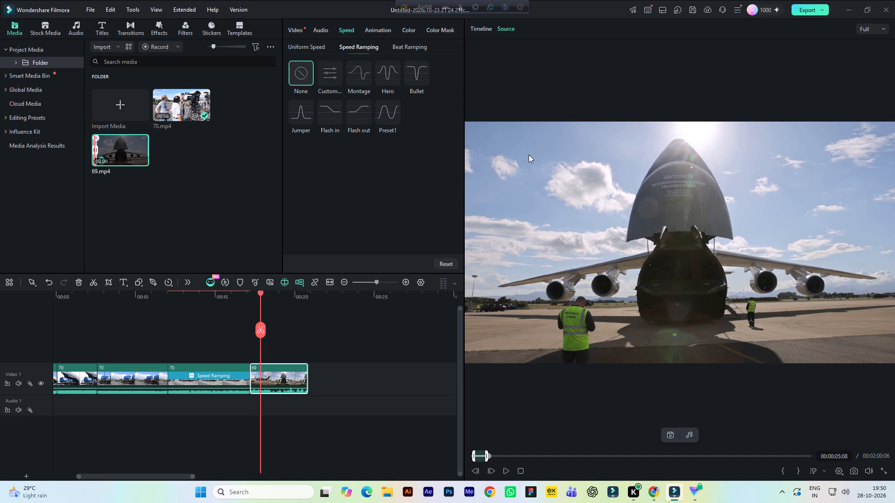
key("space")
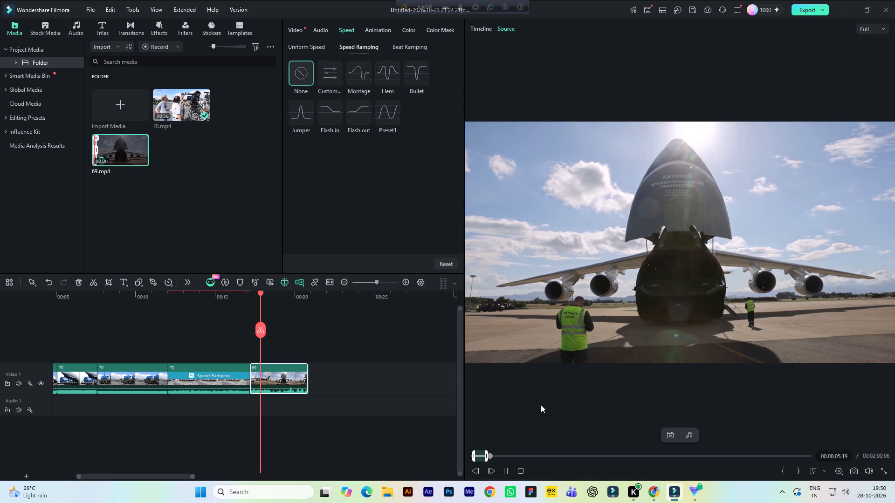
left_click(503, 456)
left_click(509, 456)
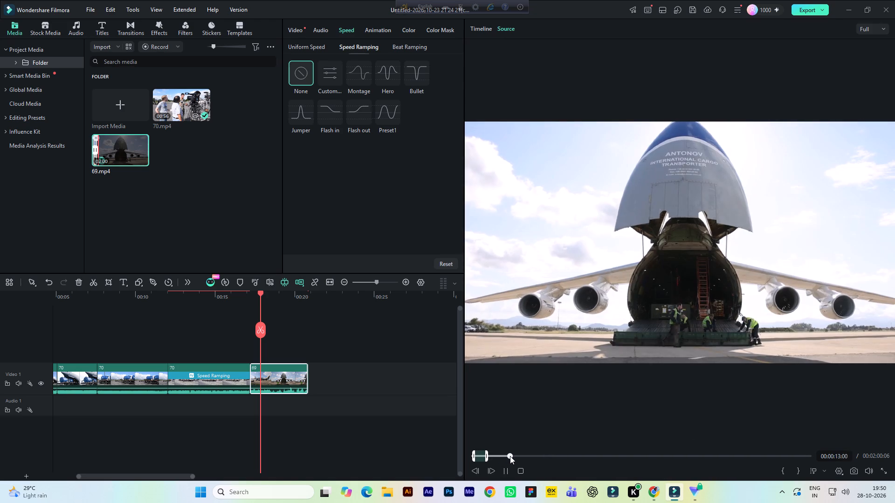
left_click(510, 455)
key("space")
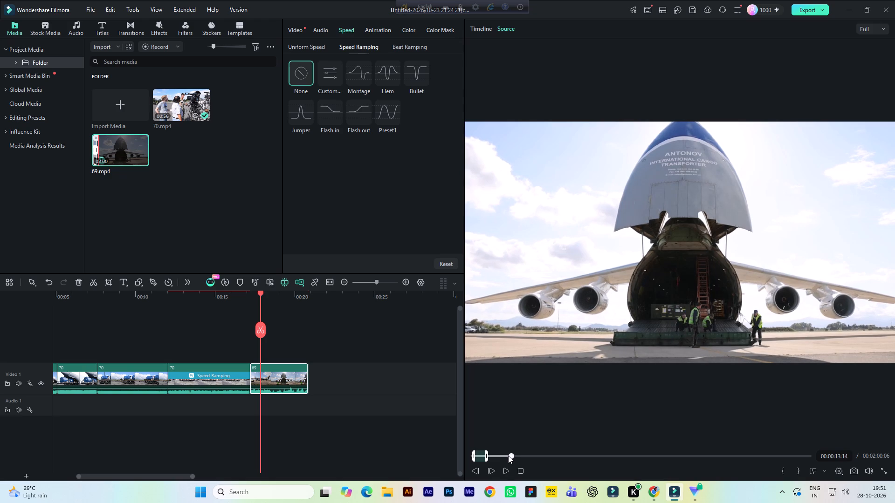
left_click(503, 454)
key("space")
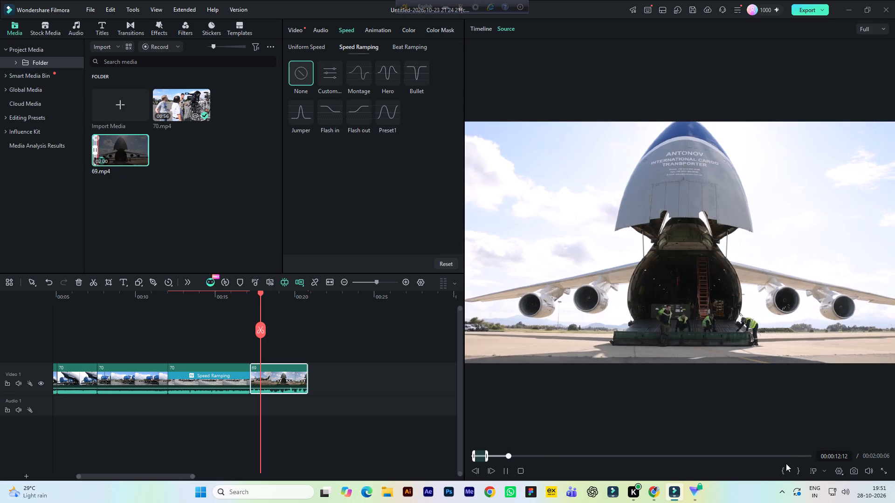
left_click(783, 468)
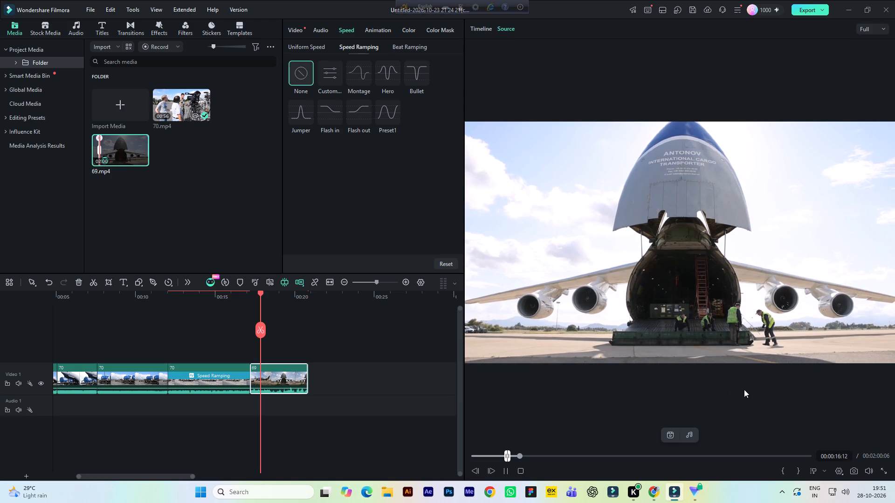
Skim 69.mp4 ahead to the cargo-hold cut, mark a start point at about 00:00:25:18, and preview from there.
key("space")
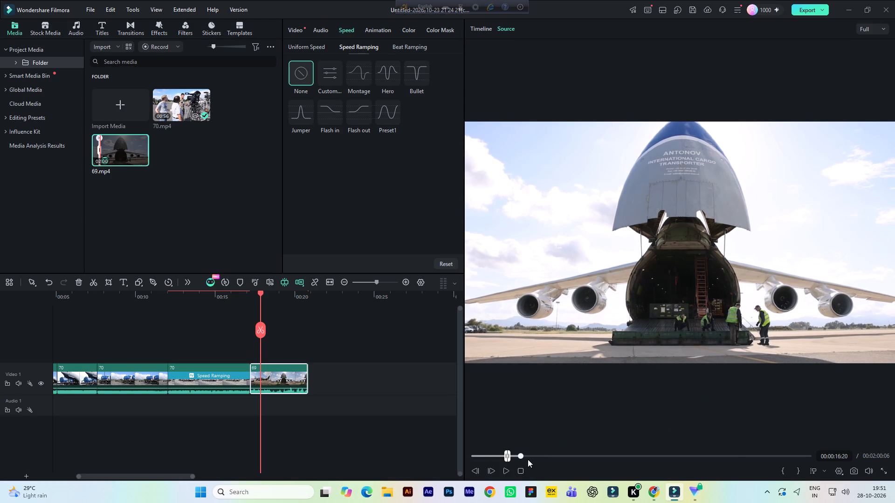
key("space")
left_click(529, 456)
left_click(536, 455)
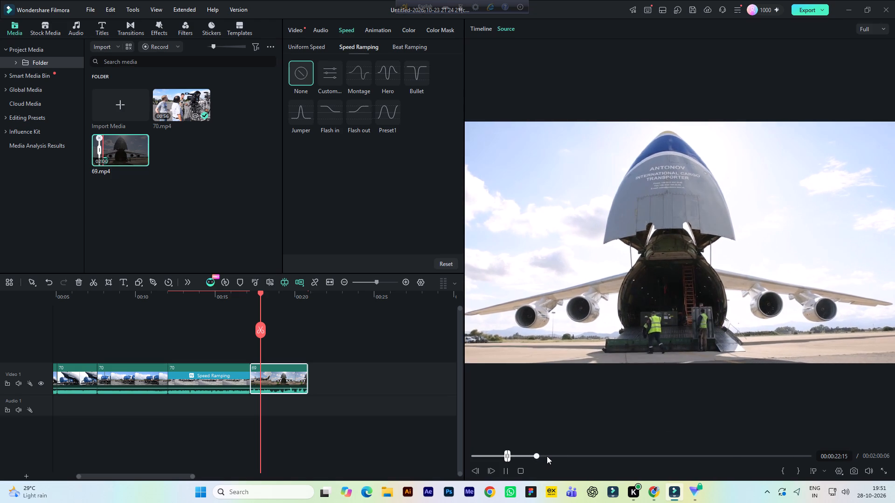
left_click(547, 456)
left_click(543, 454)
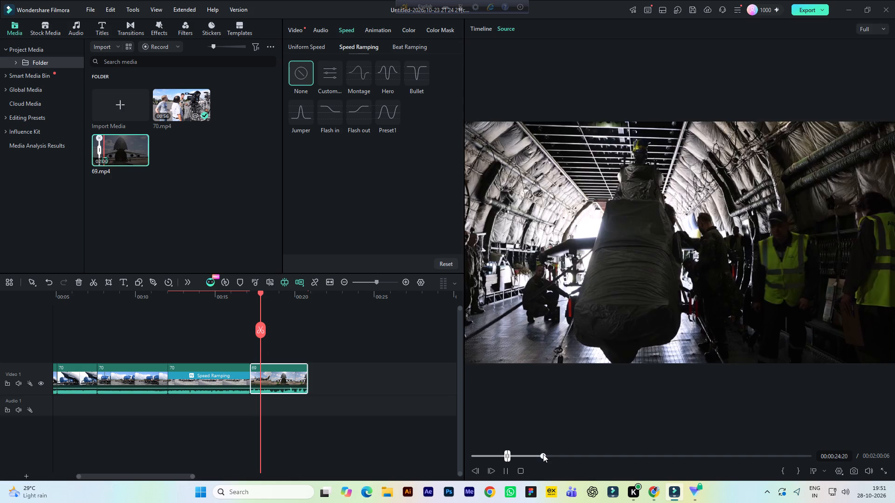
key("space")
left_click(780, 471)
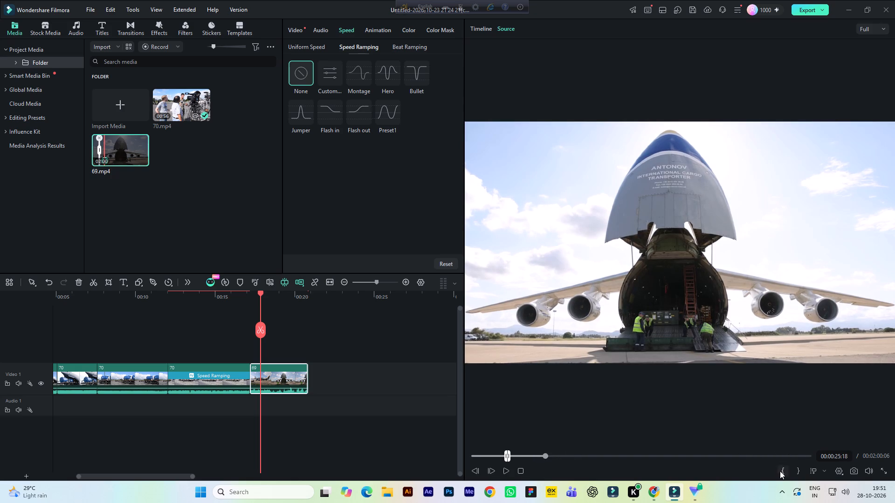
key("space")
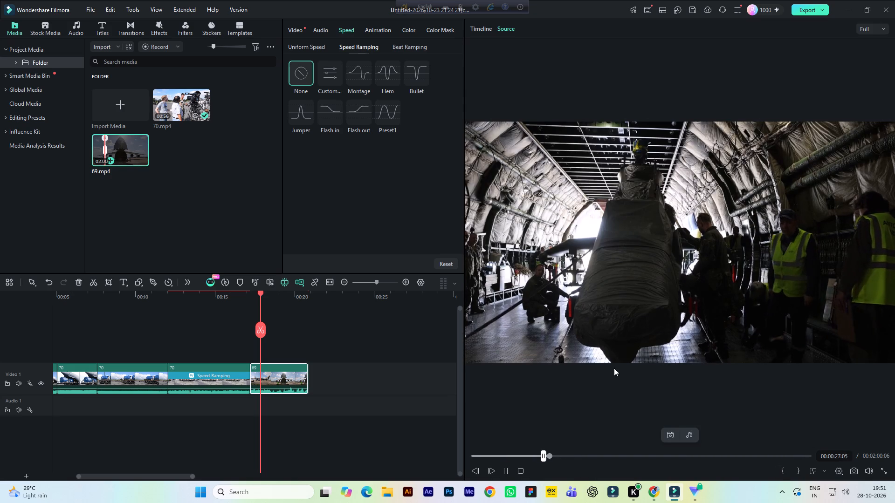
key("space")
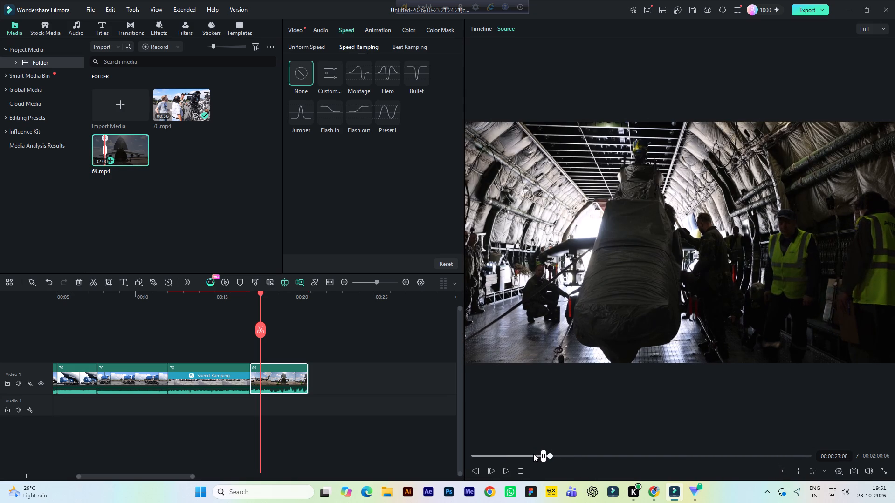
Mark 69.mp4 from about 00:00:22:05 to 00:00:26:23 and append that loading-ramp segment after the last clip on Video 1.
left_click(533, 454)
key("space")
key("space")
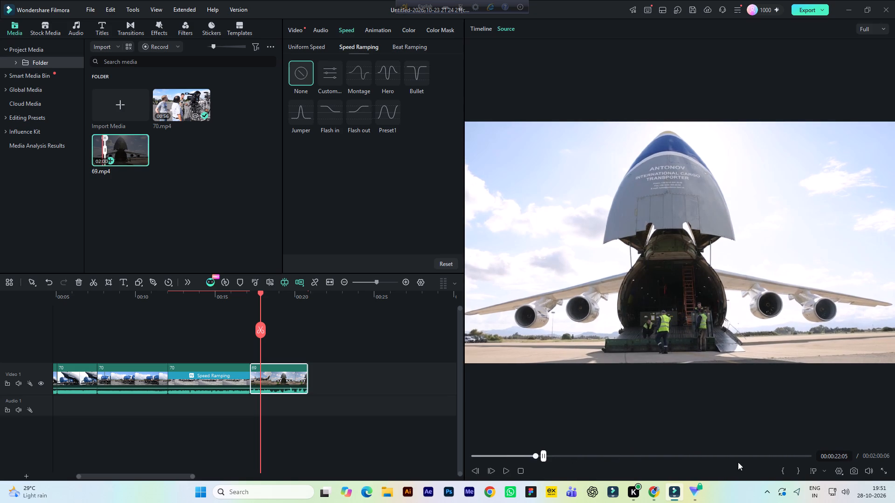
left_click(780, 470)
key("space")
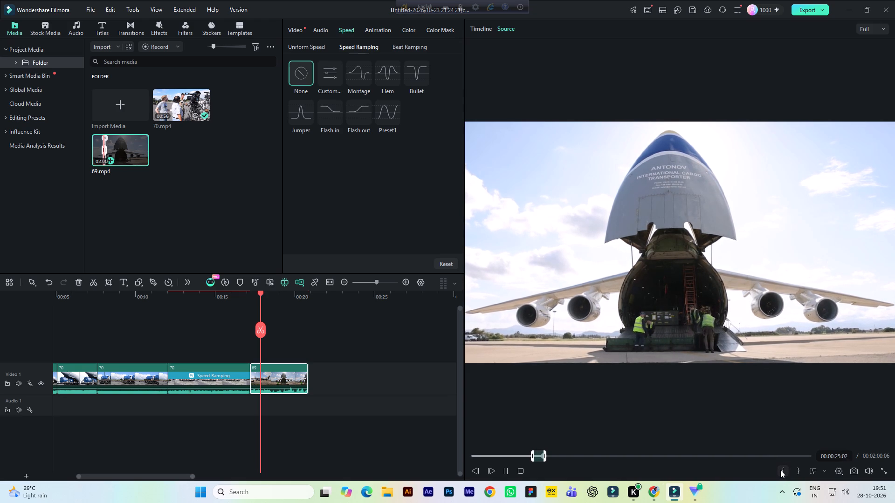
key("space")
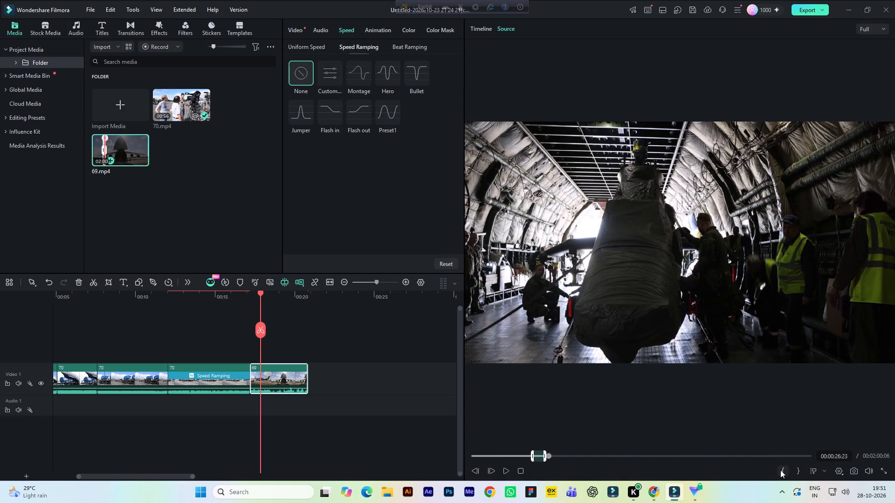
left_click(799, 469)
left_click_drag(605, 288, 551, 317)
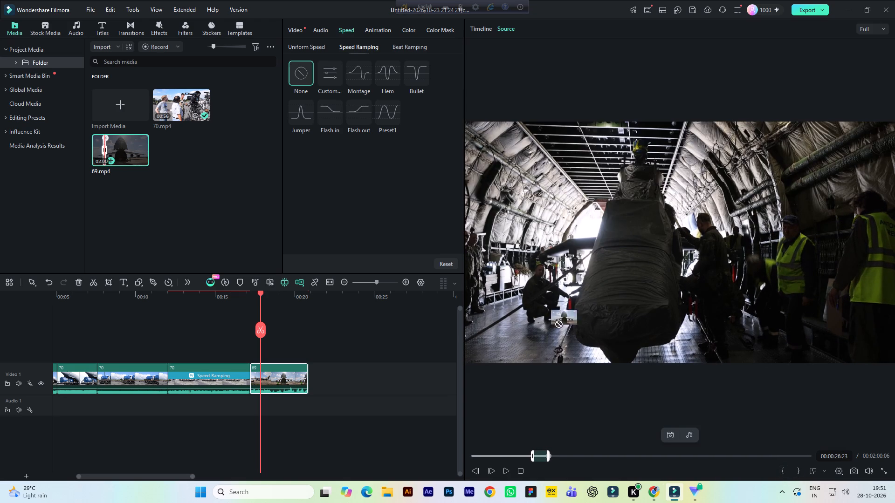
left_click_drag(551, 317, 367, 377)
Play the timeline through the newly appended 69.mp4 clip to check its ending.
key("space")
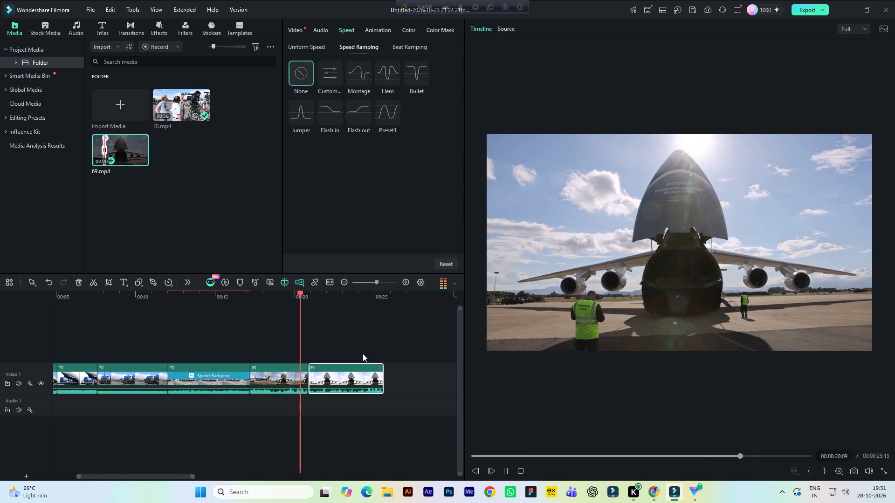
key("space")
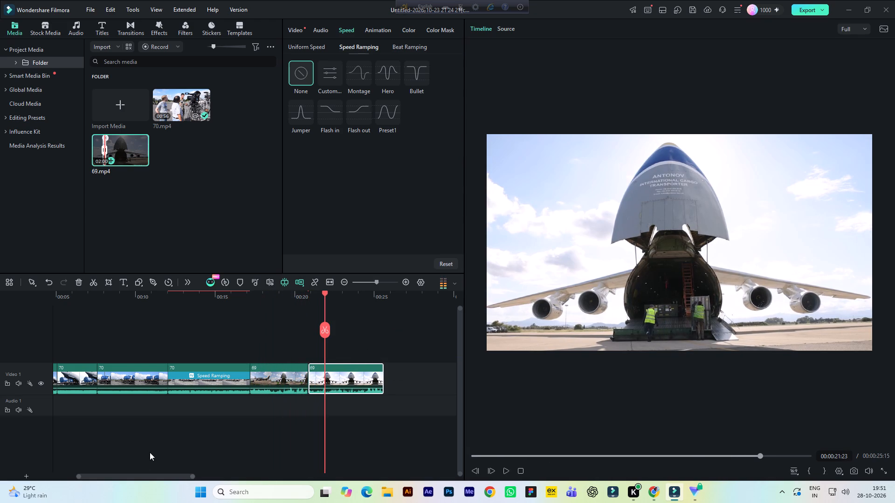
left_click_drag(159, 477, 196, 471)
key("space")
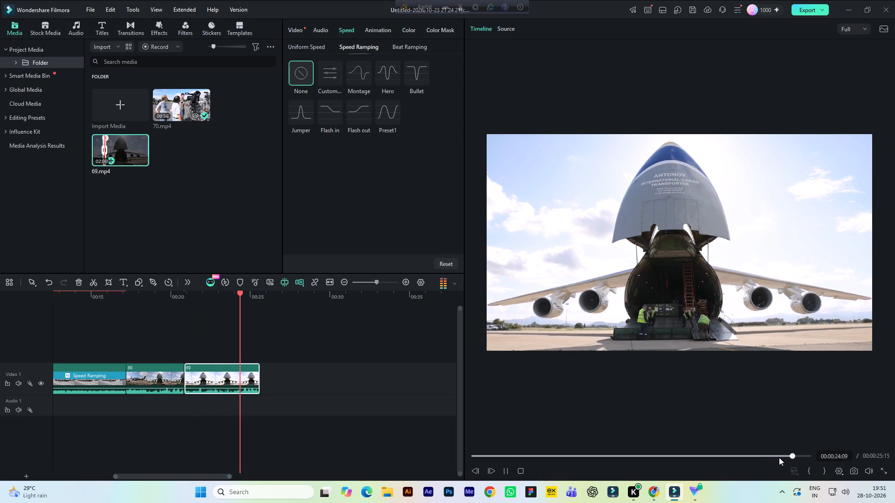
key("space")
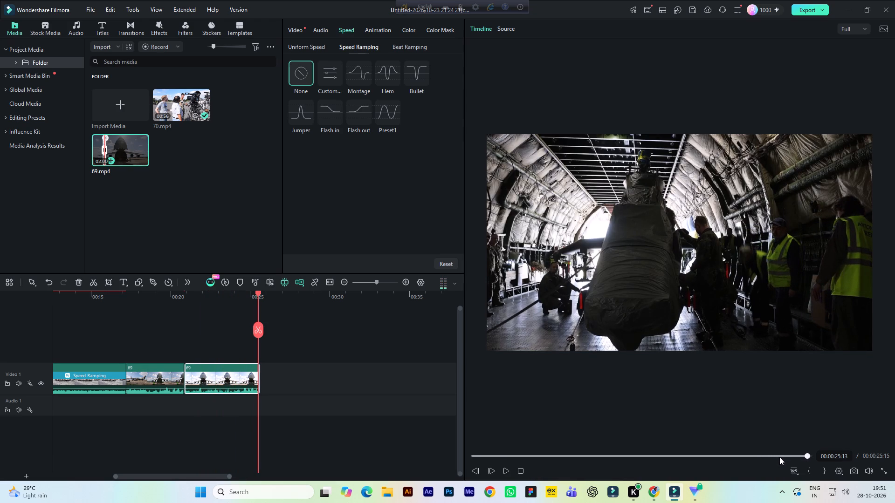
Skim 69.mp4 in the source viewer from the cargo-hold shot at about 0:27 to the helicopter shot at about 1:25.
left_click(507, 23)
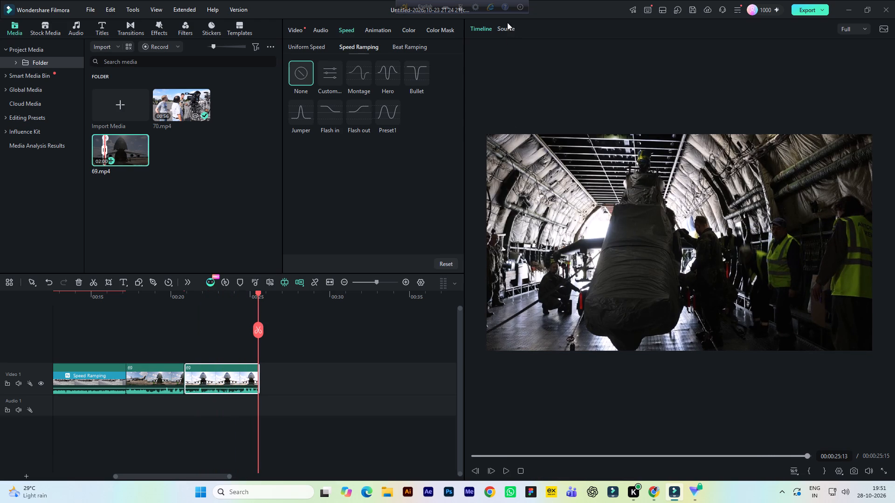
left_click(504, 27)
key("space")
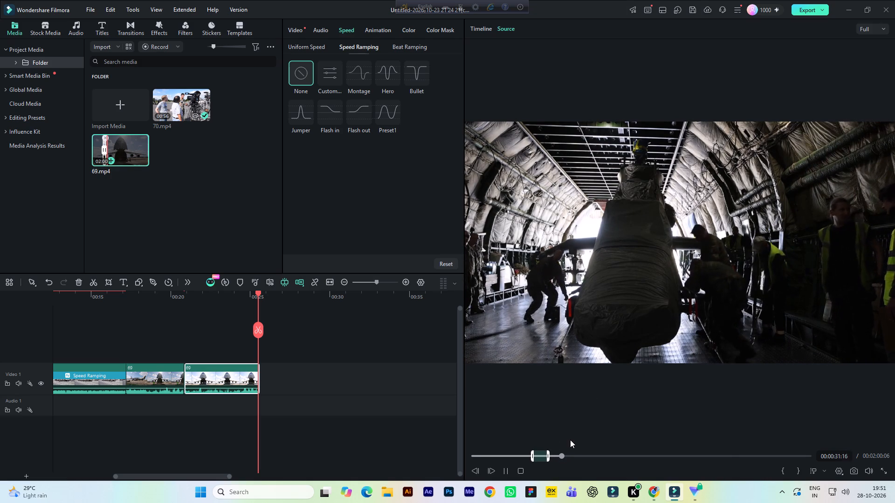
left_click(570, 455)
left_click(574, 455)
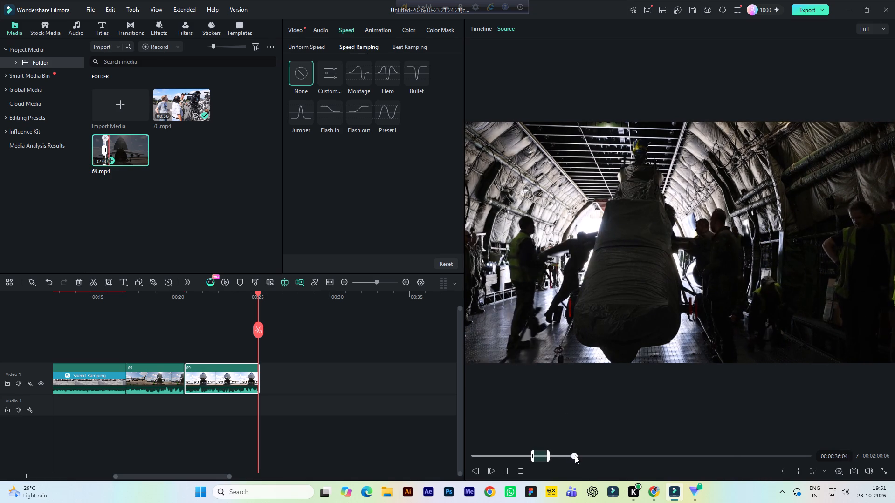
left_click(583, 455)
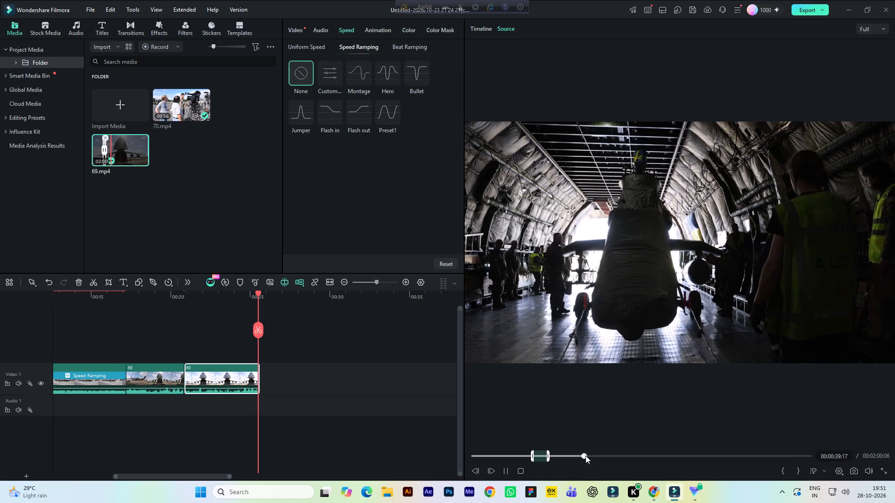
left_click(591, 456)
left_click(597, 455)
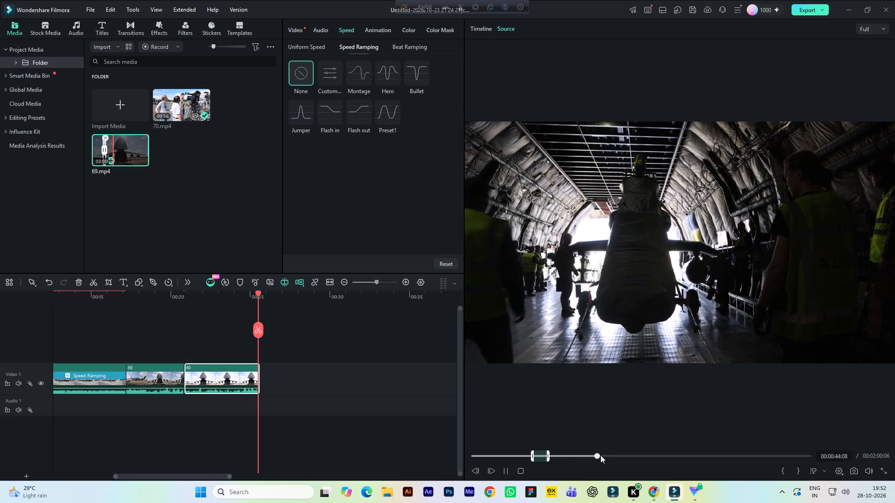
left_click(604, 455)
left_click(613, 456)
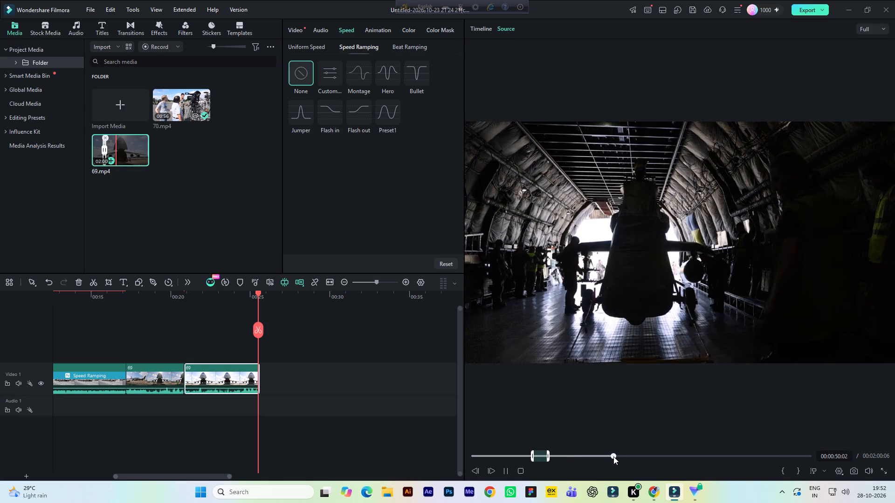
left_click(620, 455)
left_click(627, 456)
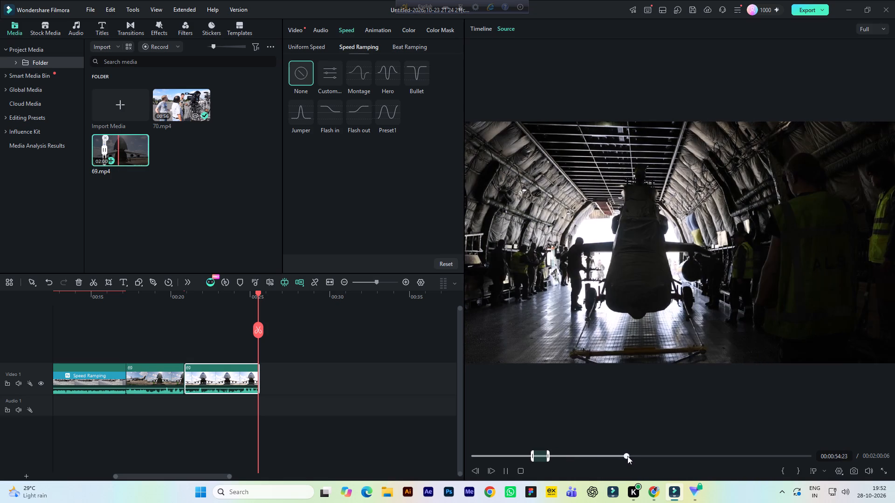
left_click(632, 457)
left_click(639, 456)
left_click(643, 455)
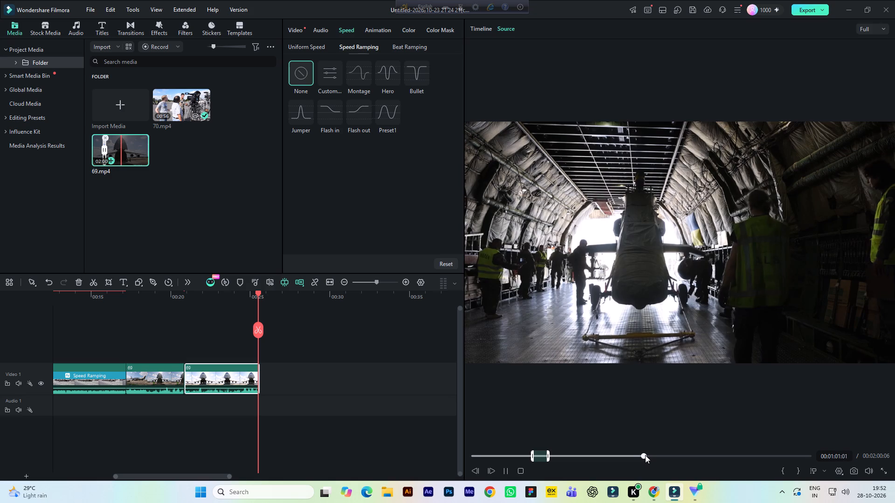
left_click(649, 455)
left_click(659, 456)
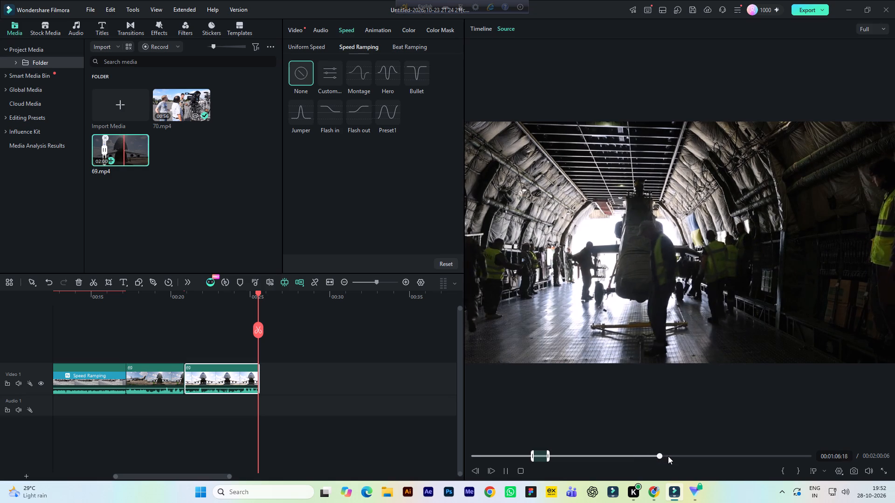
left_click(668, 456)
left_click(673, 456)
left_click(682, 457)
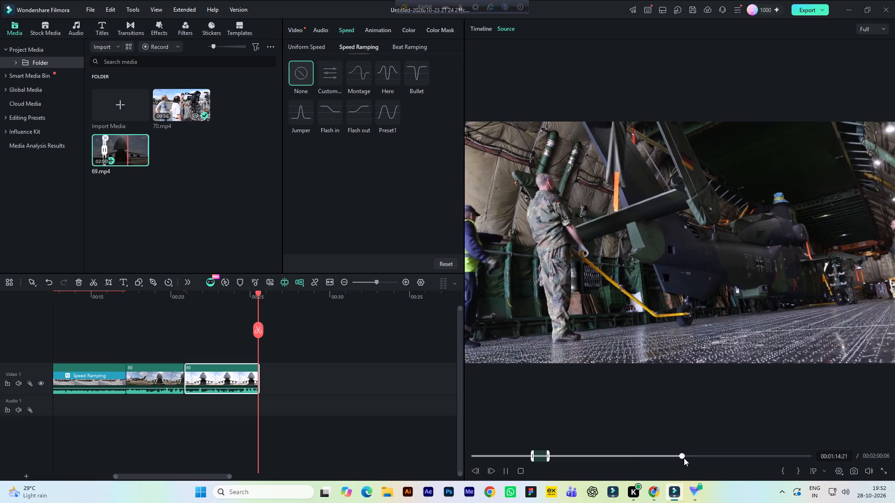
left_click(689, 456)
left_click(695, 455)
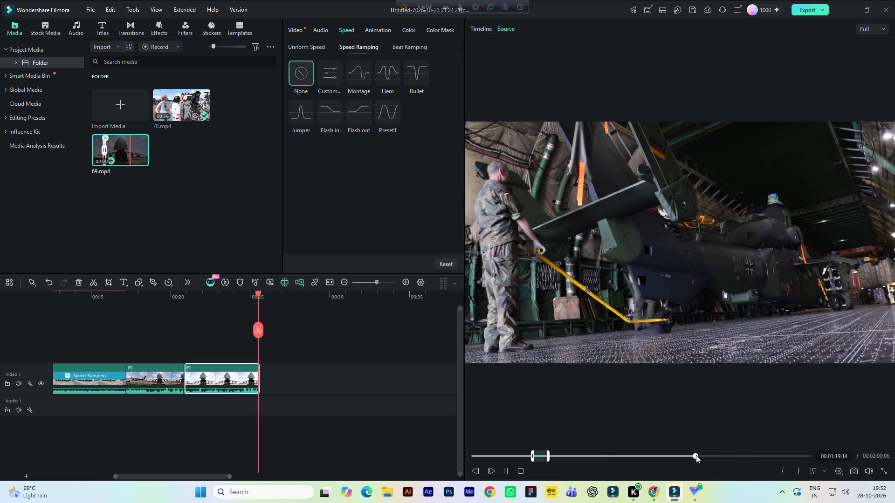
left_click(703, 455)
left_click(710, 455)
key("space")
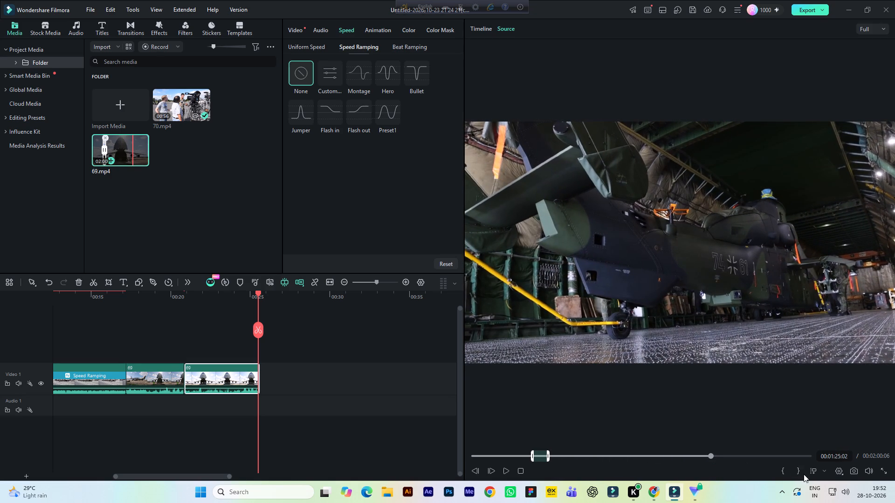
Mark 69.mp4 from about 00:01:25:02 to 00:01:29:24 and append that helicopter segment after the last clip on Video 1.
left_click(785, 472)
key("space")
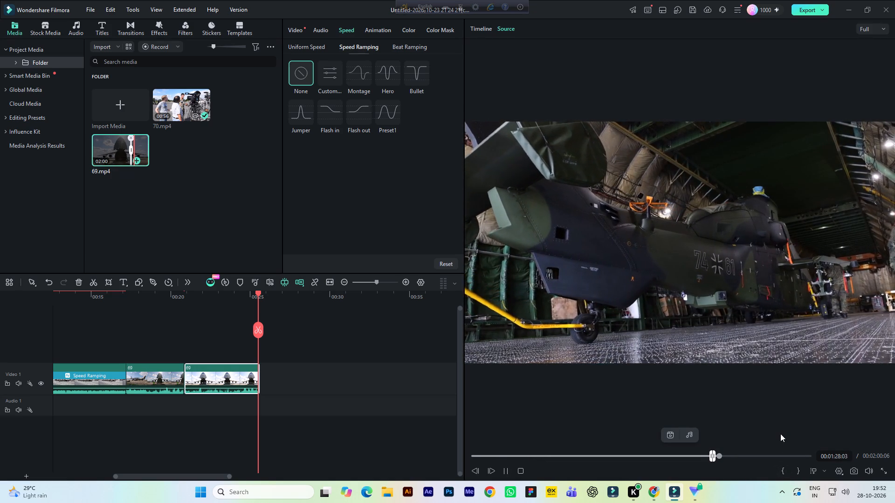
key("space")
key("space")
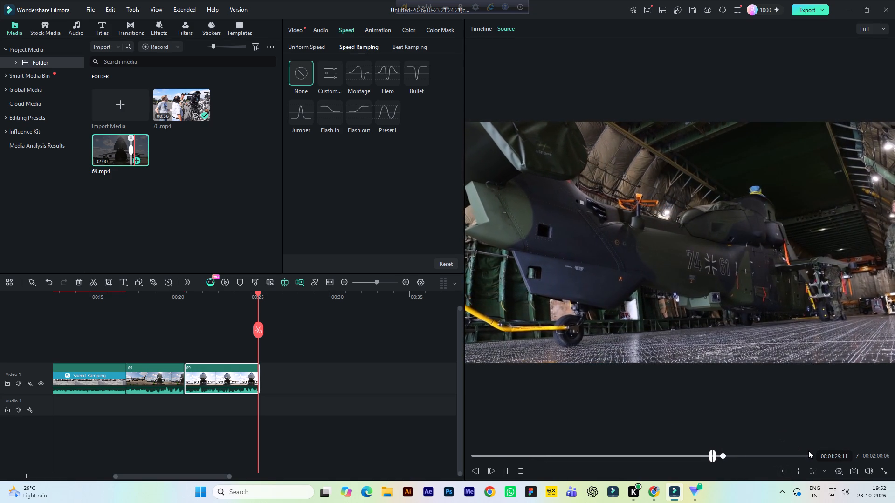
key("space")
left_click(799, 472)
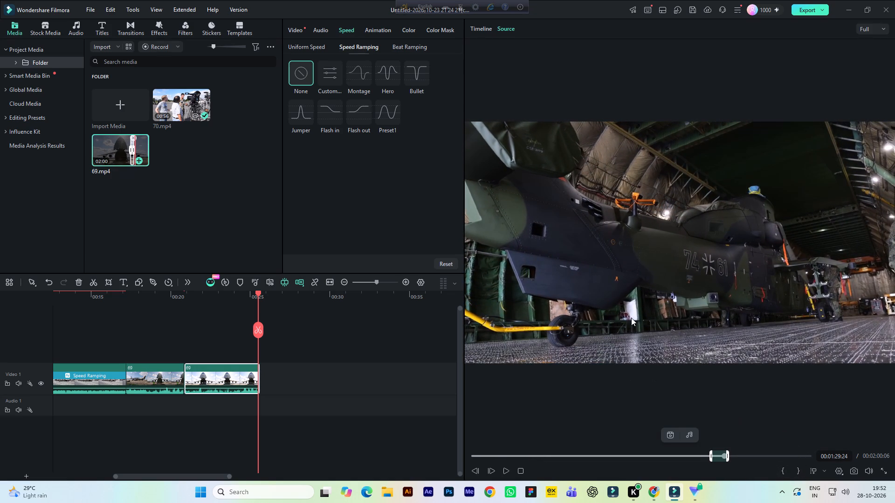
left_click_drag(630, 307, 372, 374)
Play the start of the newly appended helicopter clip on the timeline to check it.
key("space")
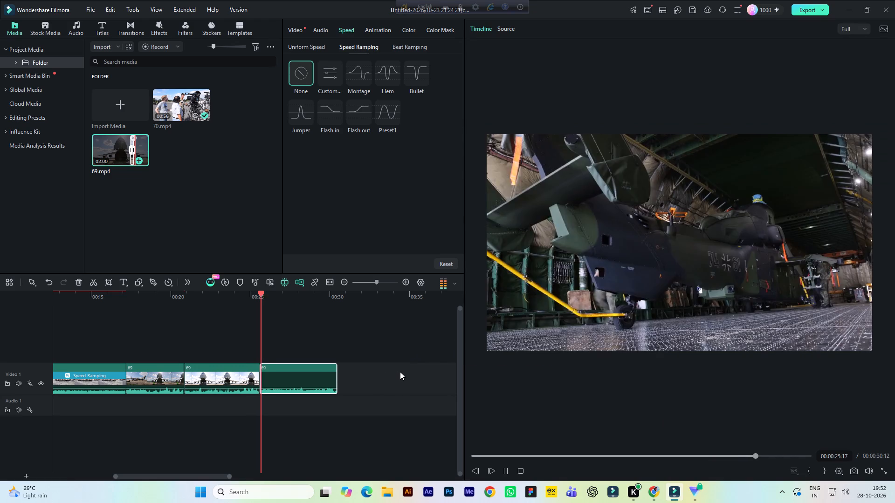
key("space")
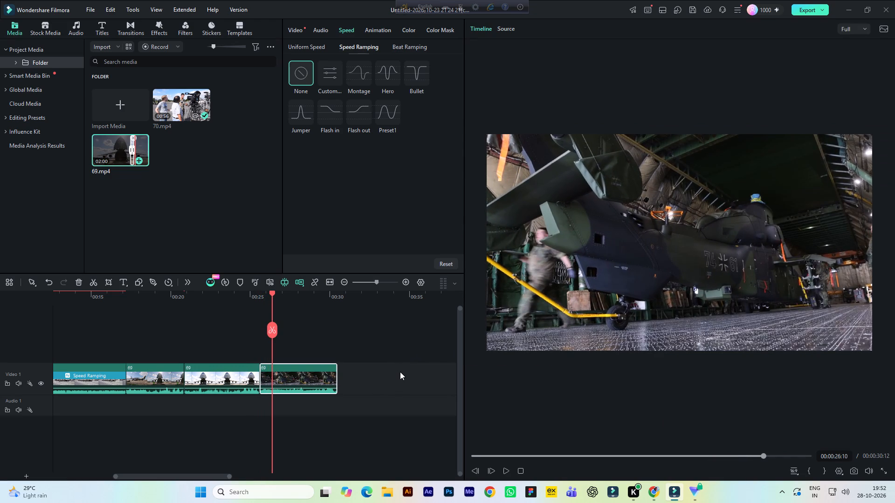
key("space")
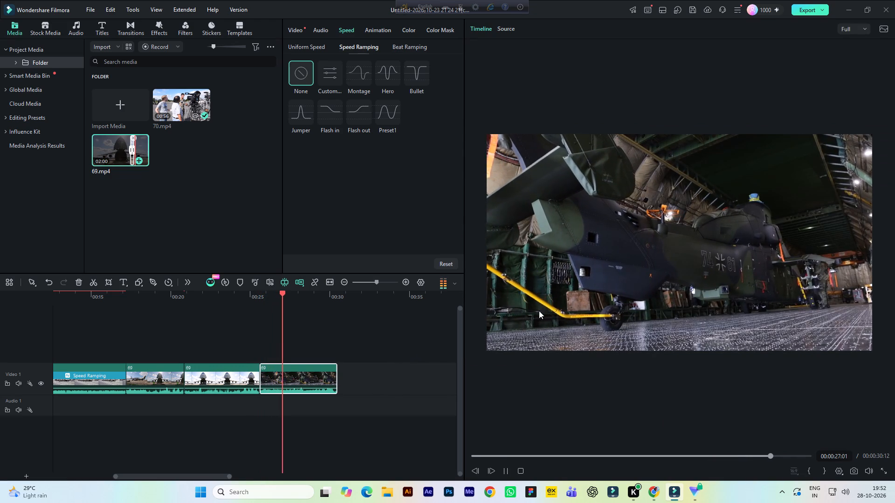
key("space")
Mark 69.mp4 from about 00:01:32 to 00:01:39:23 and append that tow-bar shot after the last clip on Video 1.
left_click(509, 31)
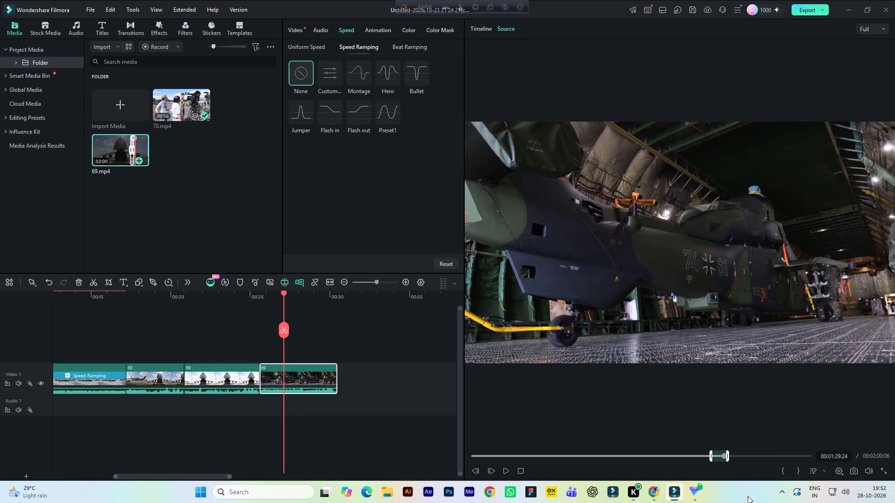
key("space")
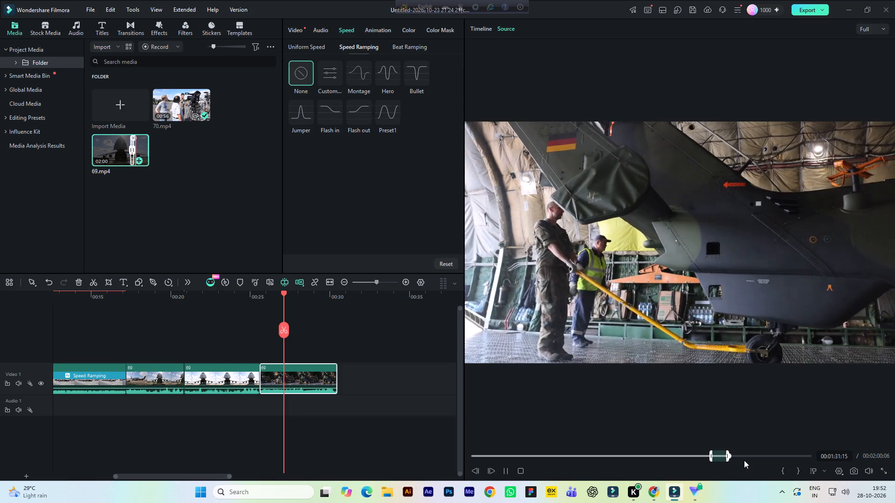
key("space")
left_click(780, 473)
key("space")
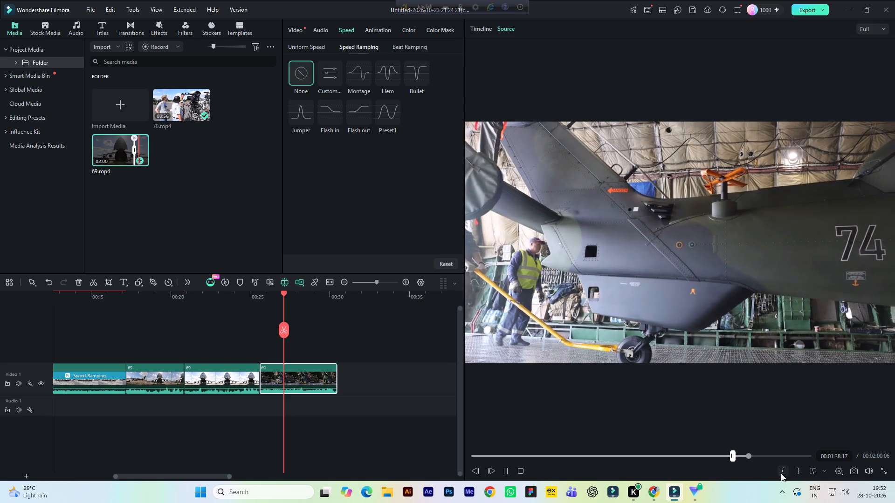
key("space")
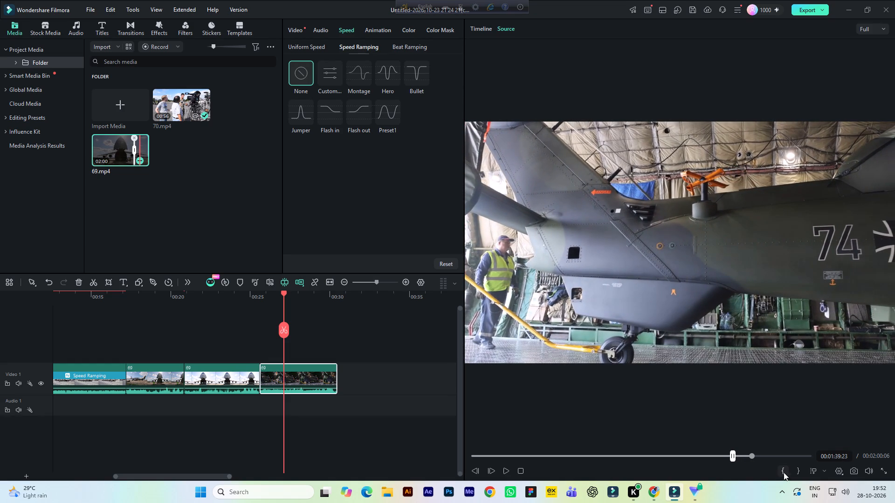
left_click(798, 467)
left_click_drag(681, 330, 390, 377)
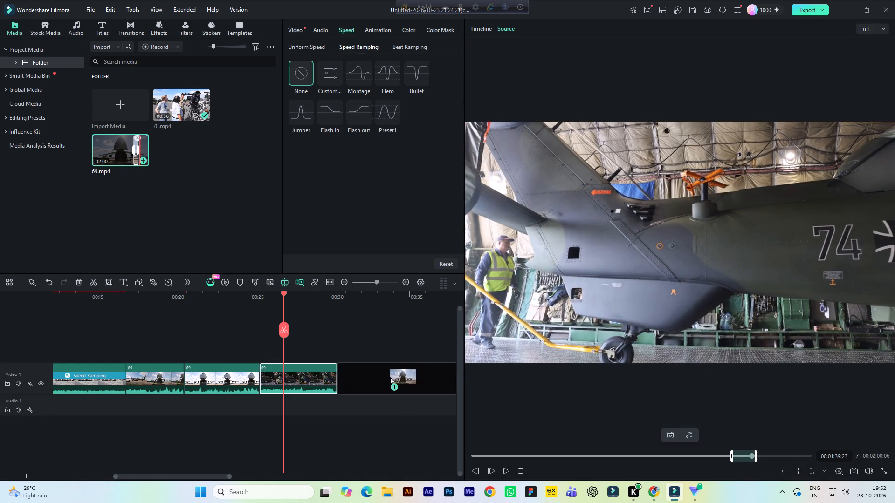
left_click_drag(390, 377, 389, 377)
Play and skim the timeline across the last two helicopter clips to about 00:00:35:18 to check them.
key("space")
key("space")
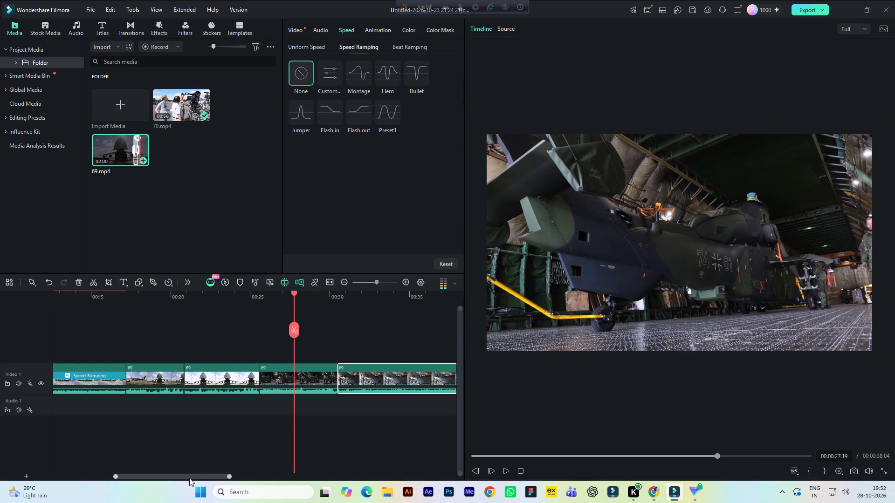
left_click_drag(191, 479, 218, 476)
key("space")
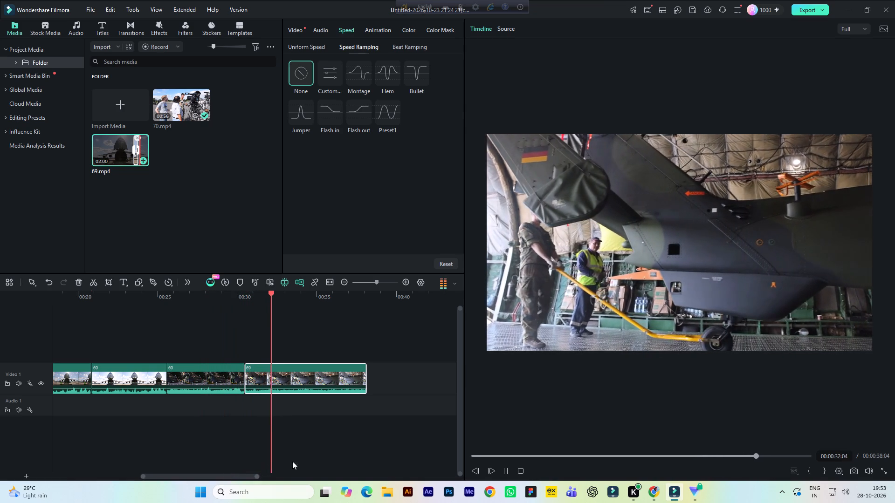
key("space")
key("space")
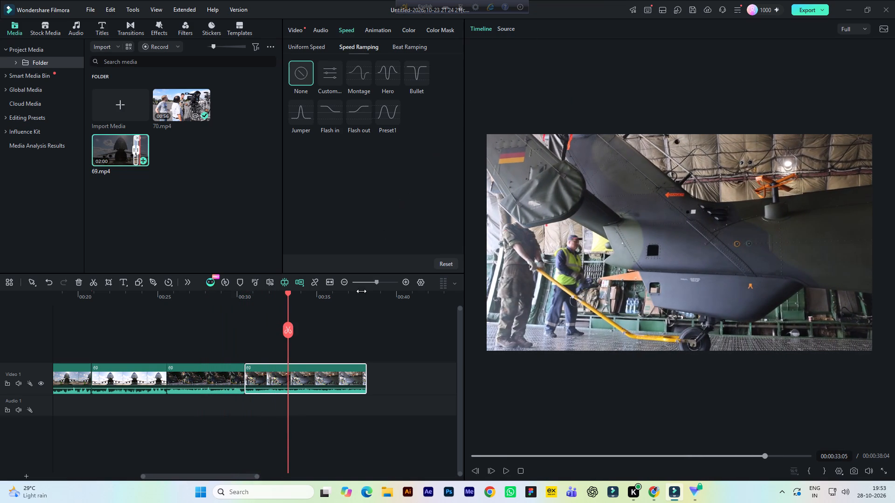
left_click(318, 299)
key("space")
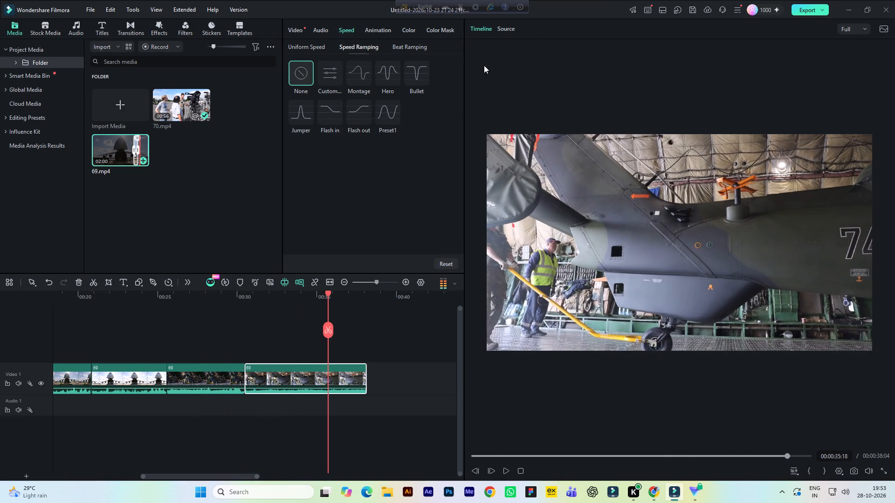
Mark 69.mp4 from about 00:01:48 to 00:01:53:22 and append that helicopter fuselage segment after the last clip on Video 1.
left_click(508, 27)
key("space")
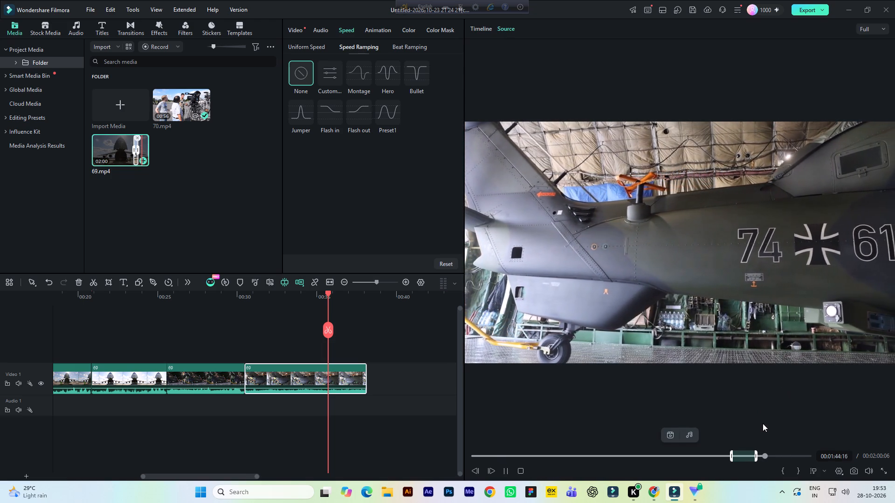
left_click(771, 456)
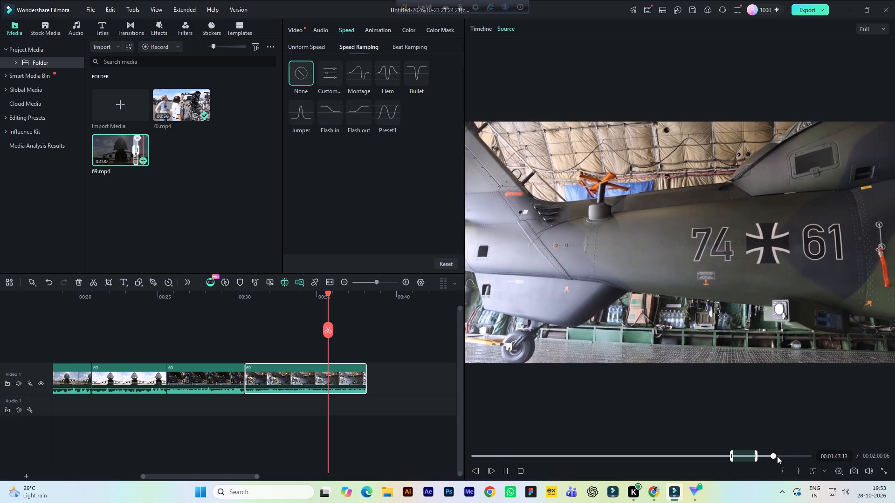
key("space")
left_click(782, 472)
key("space")
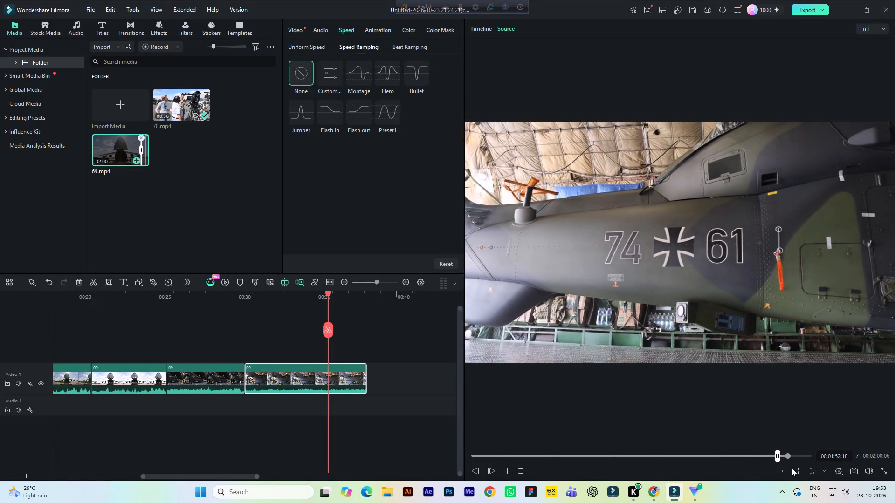
key("space")
left_click(799, 470)
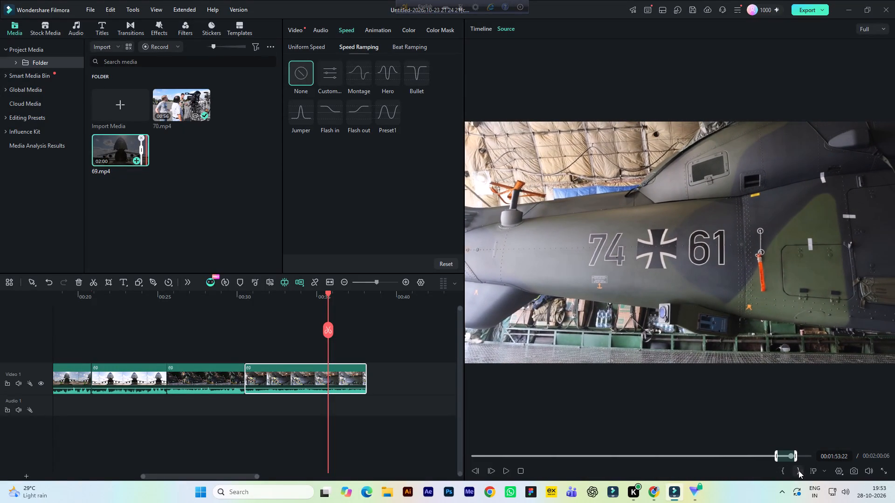
left_click_drag(695, 327, 434, 381)
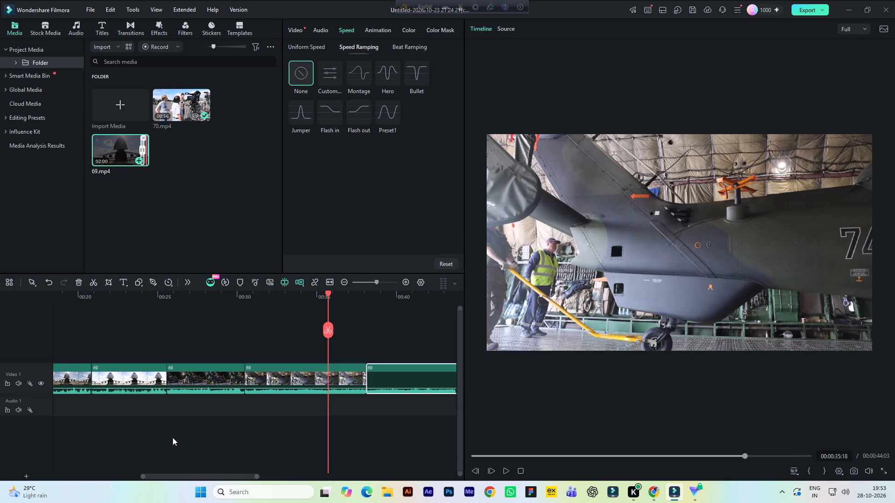
Check the end of the timeline, including the newly appended fuselage clip at about 00:00:41:10.
key("space")
key("space")
left_click_drag(195, 475, 225, 476)
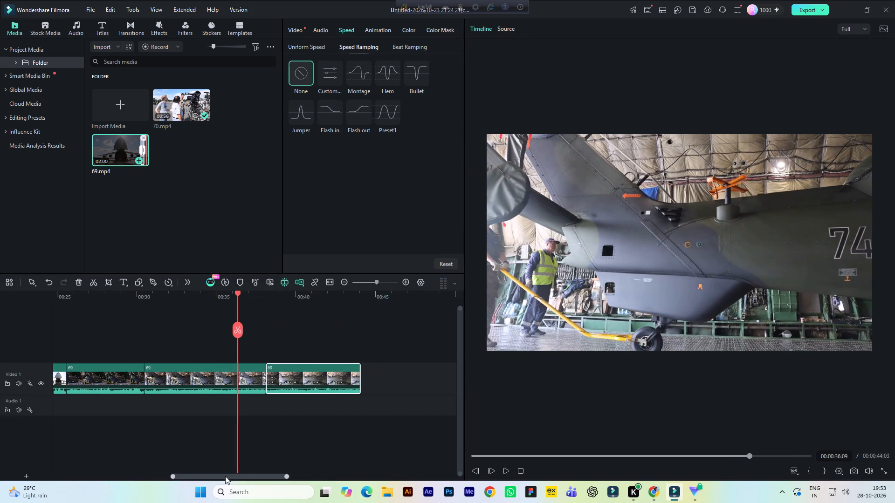
left_click(318, 296)
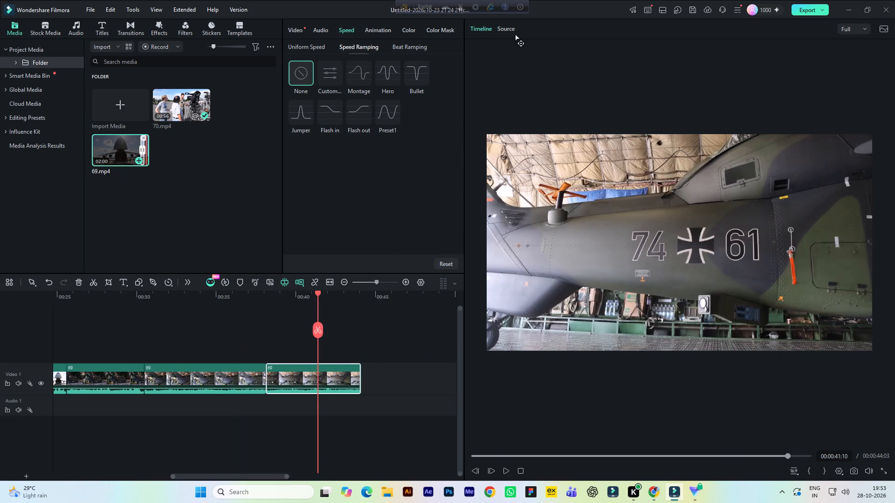
Preview the remaining footage of 69.mp4 in the source viewer up to about 00:01:58:24.
left_click(509, 26)
key("space")
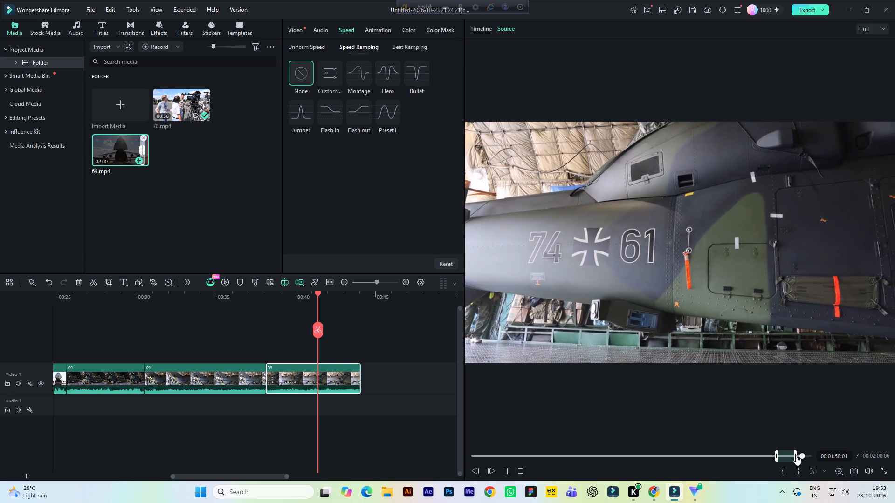
key("space")
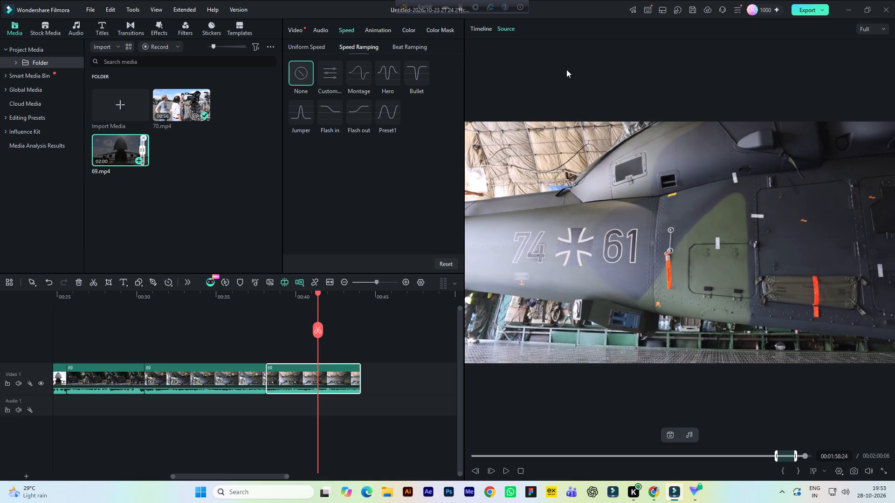
Review the timeline from the blue-tank truck clip at about 0:10 to the first 69.mp4 aircraft clip at 00:00:19:15.
left_click(476, 28)
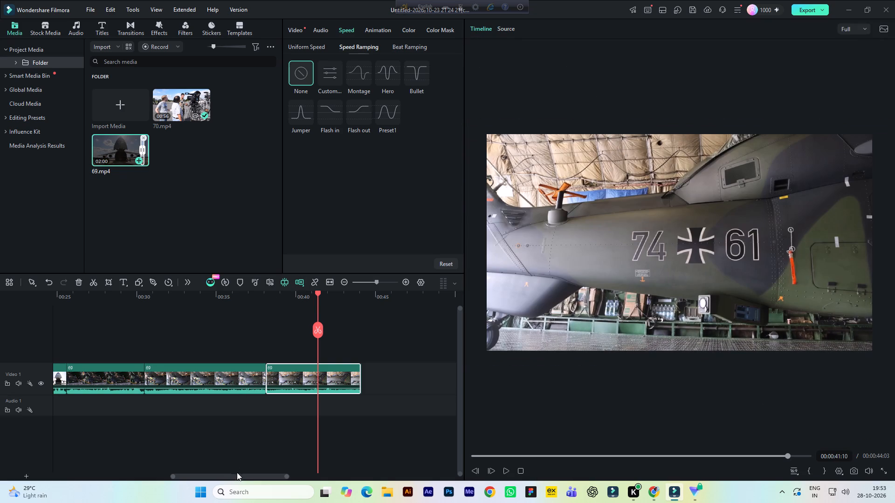
left_click_drag(237, 476, 152, 459)
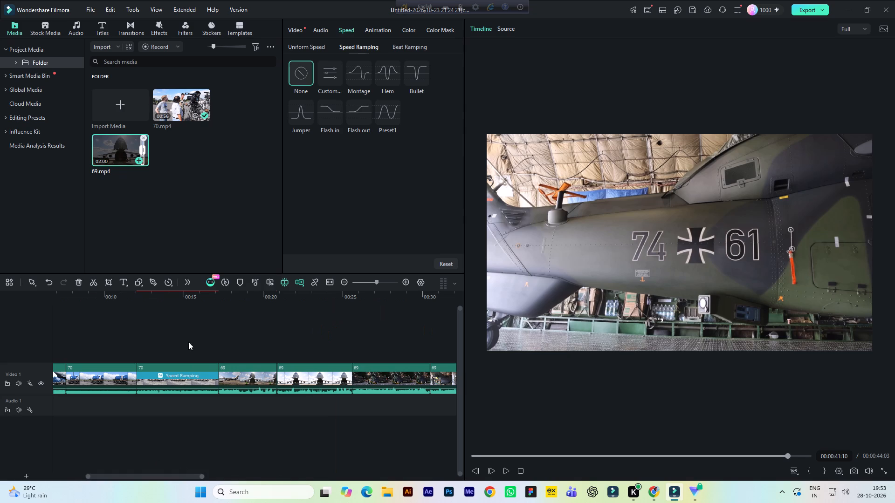
left_click(108, 294)
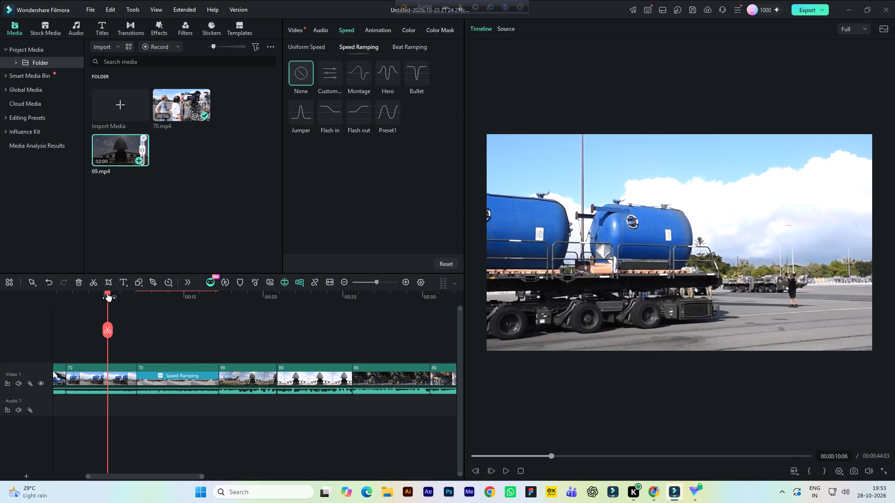
left_click(172, 294)
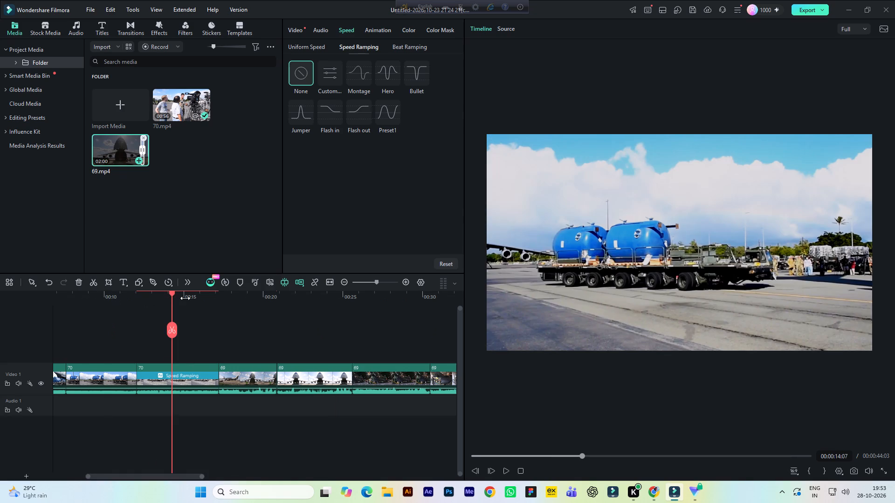
key("space")
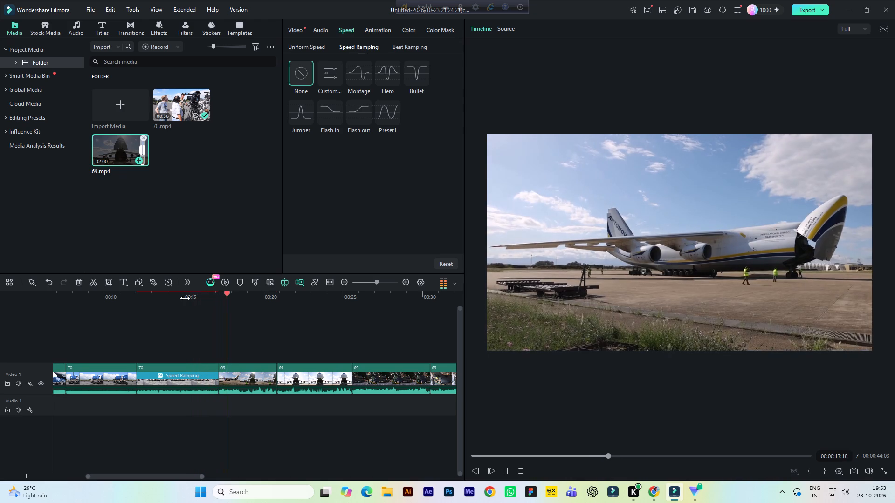
key("space")
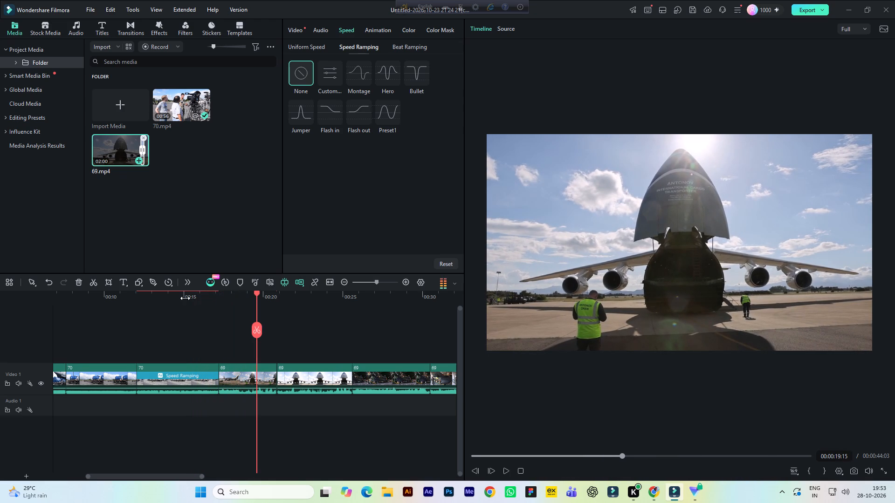
Colour-correct the first 69.mp4 clip, right after the speed-ramped clip, with brightness 12 and contrast 23.
left_click(250, 376)
left_click(295, 32)
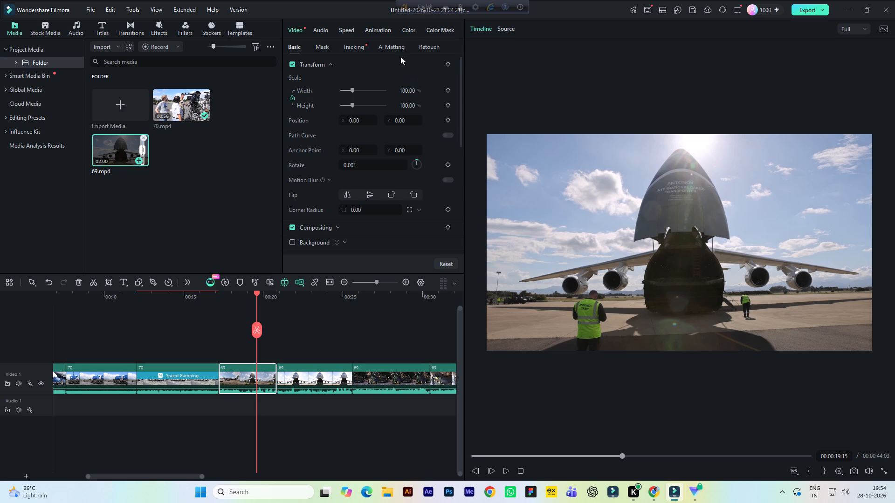
left_click(410, 32)
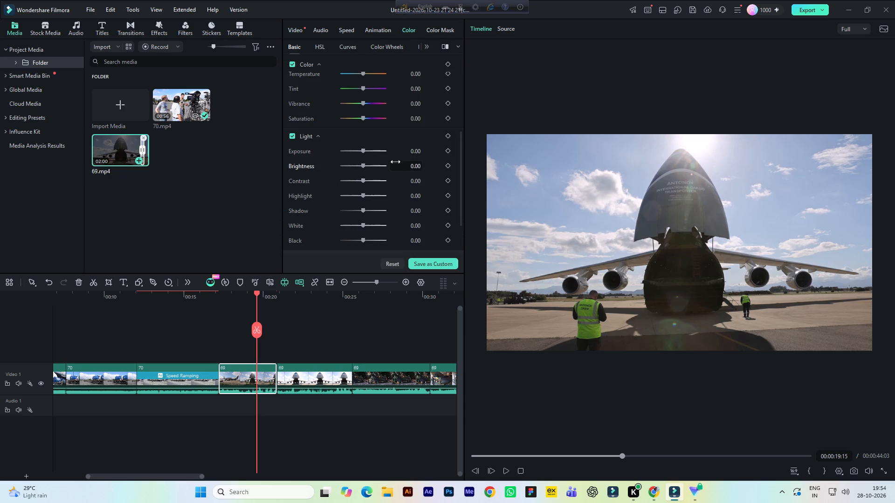
left_click(411, 168)
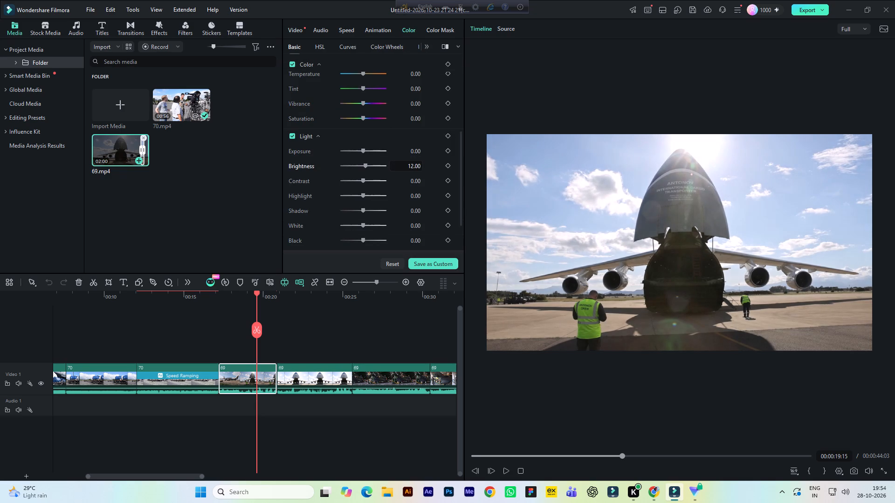
left_click(410, 182)
Continue grading the first 69.mp4 clip with highlight 21, shadow 19, white 11, saturation 8 and vibrance 14.
left_click(413, 196)
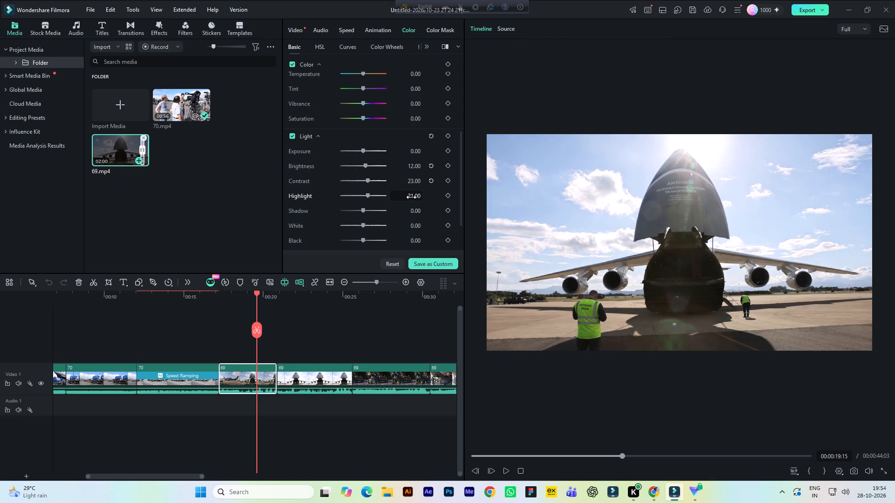
left_click(411, 212)
left_click(417, 229)
left_click(415, 122)
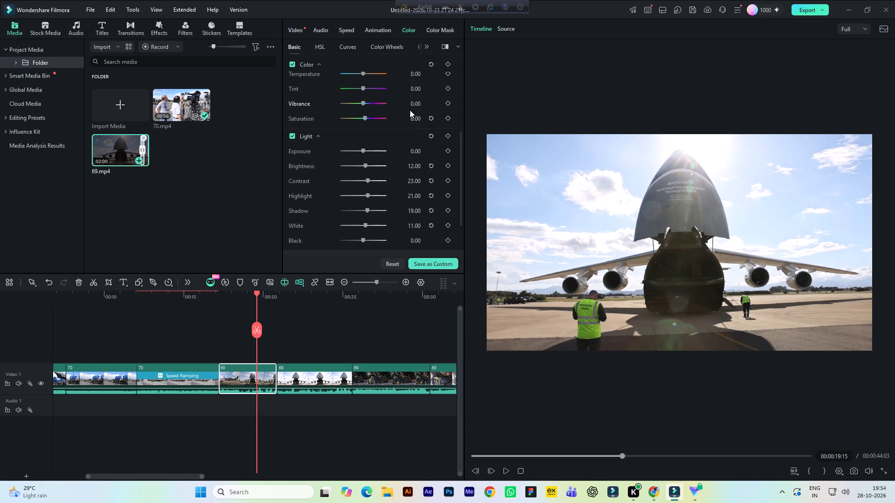
left_click(411, 105)
Colour-correct the second 69.mp4 clip, the open-nosed Antonov, with brightness 11, contrast 10, highlight 10, saturation 14 and vibrance 12.
key("space")
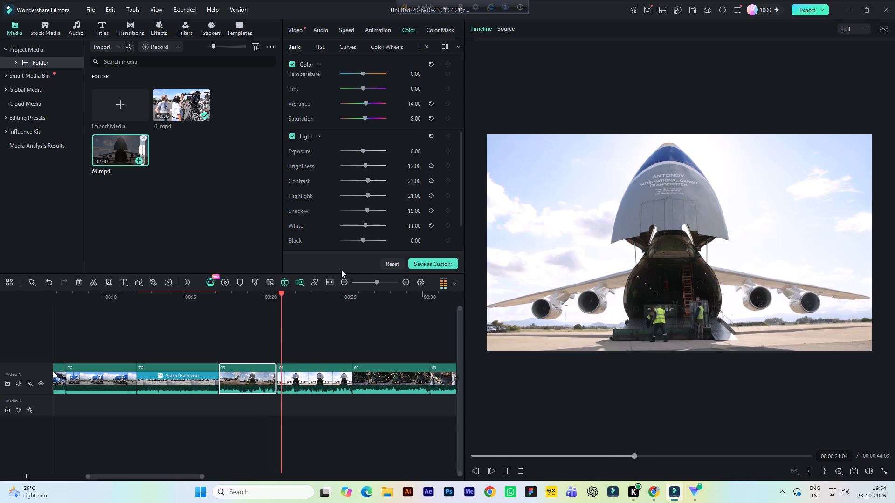
key("space")
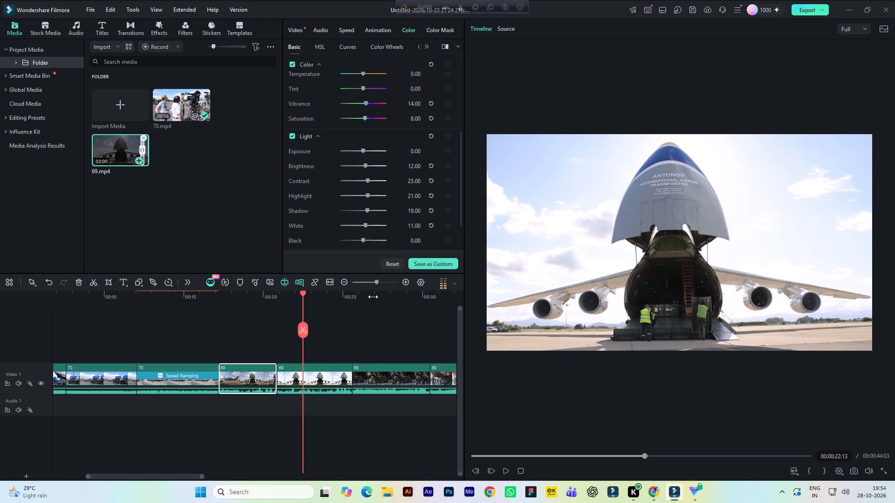
left_click(332, 375)
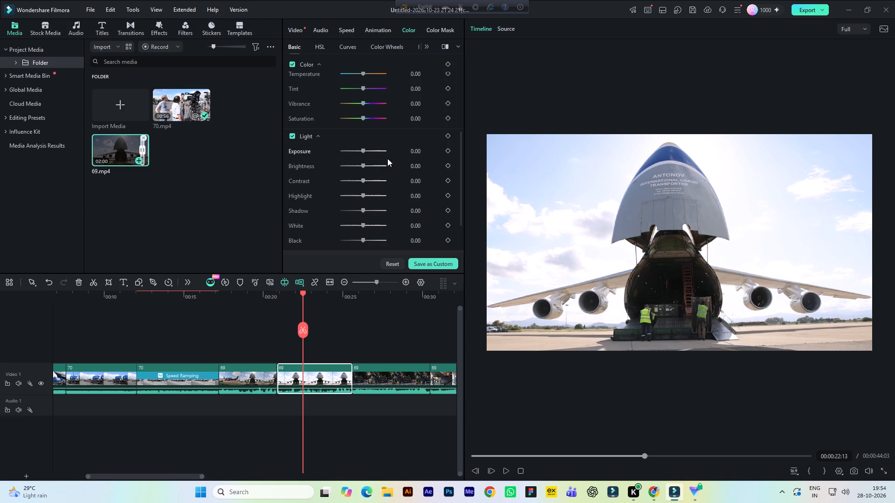
left_click(415, 165)
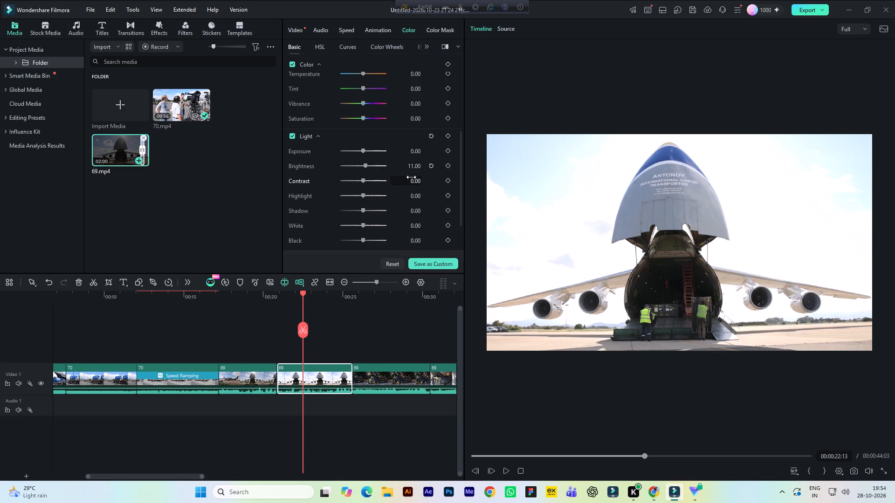
left_click(411, 177)
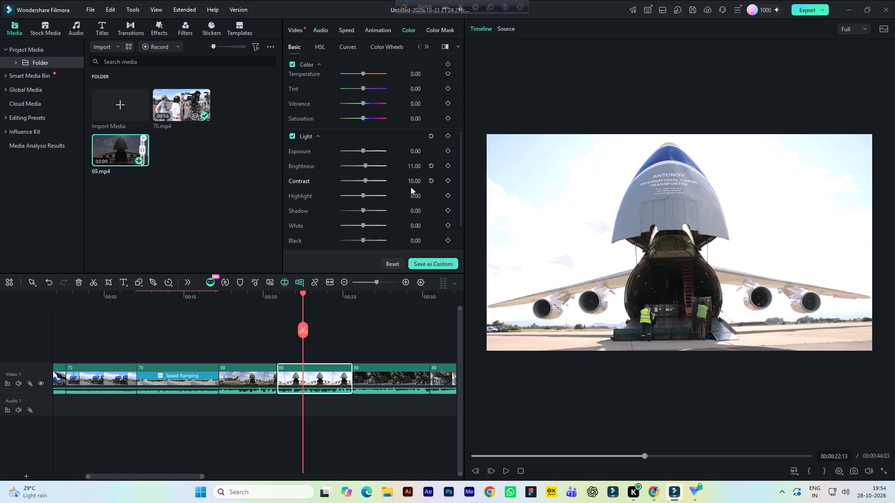
left_click(414, 194)
left_click(416, 119)
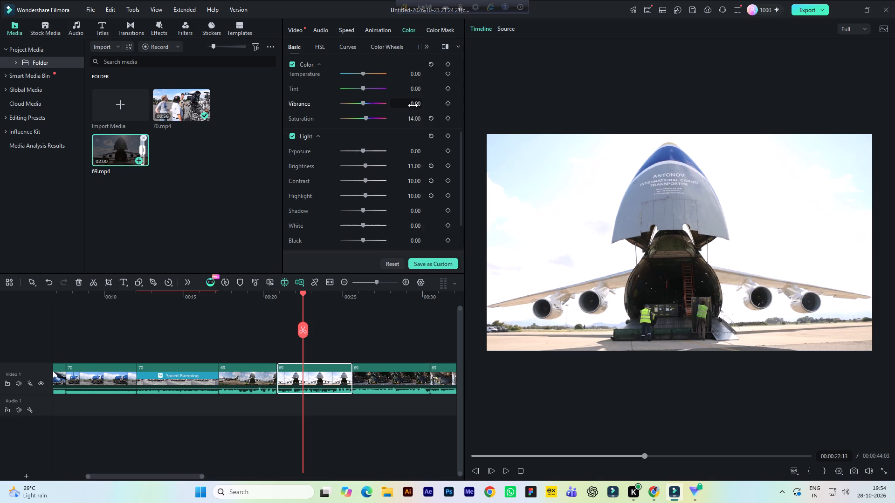
left_click(413, 105)
key("space")
key("space")
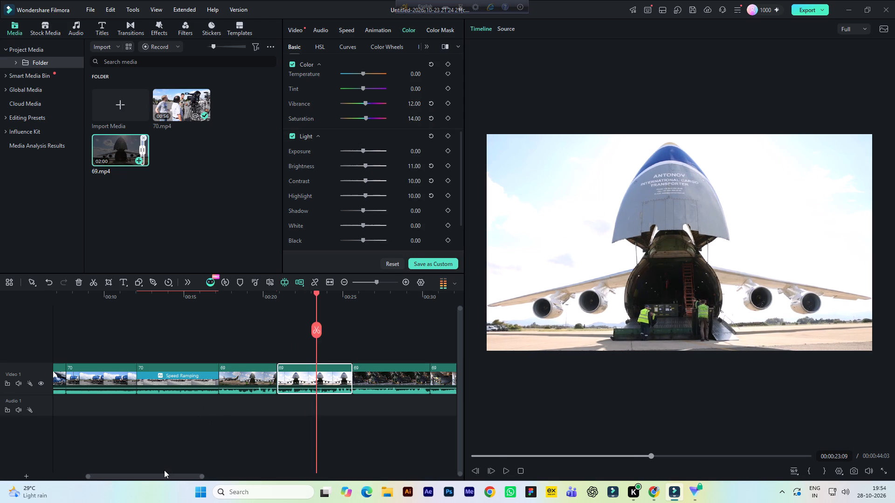
Brighten the third 69.mp4 clip, the dark cargo hold around 00:00:26:22, with brightness 50, contrast 15 and highlight 15.
left_click_drag(167, 477, 196, 480)
key("space")
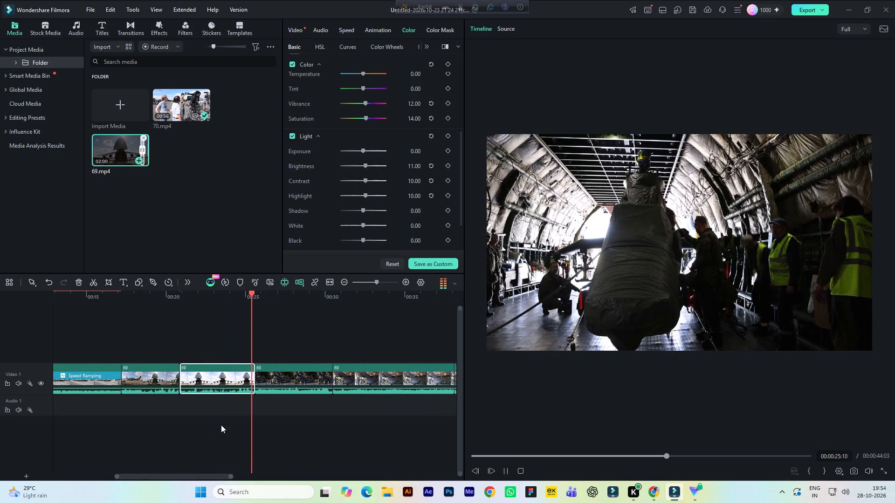
key("space")
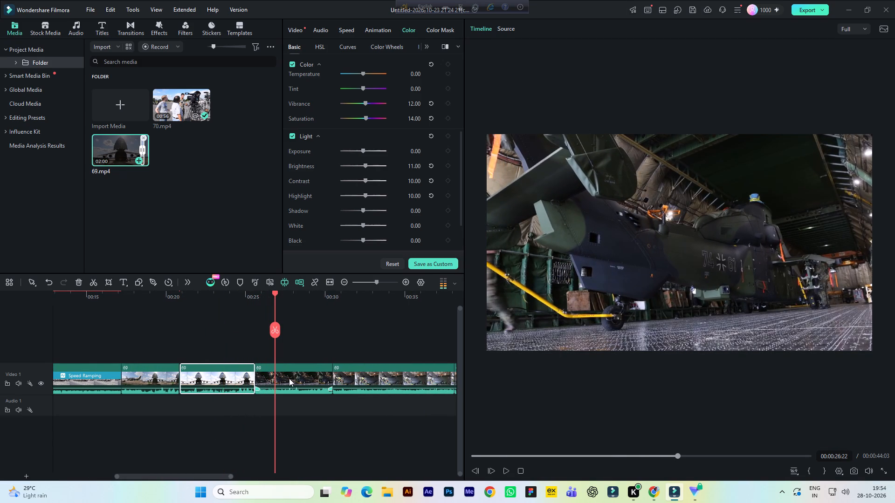
left_click(289, 378)
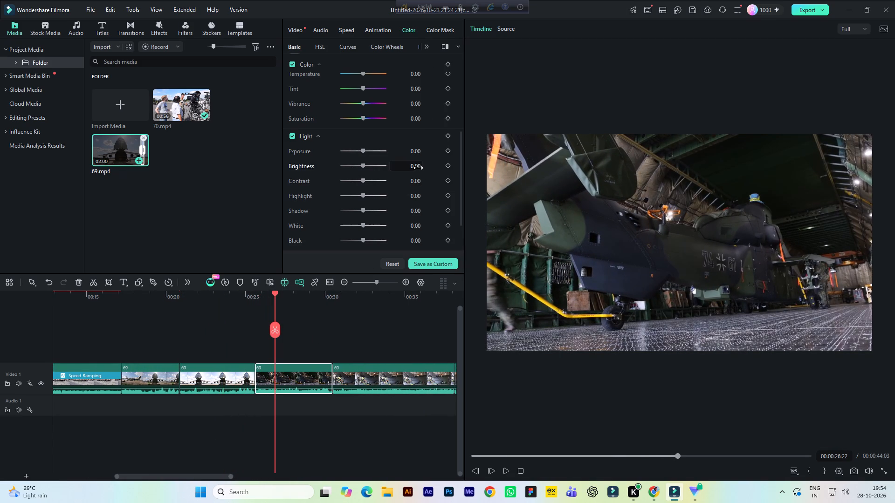
left_click(418, 167)
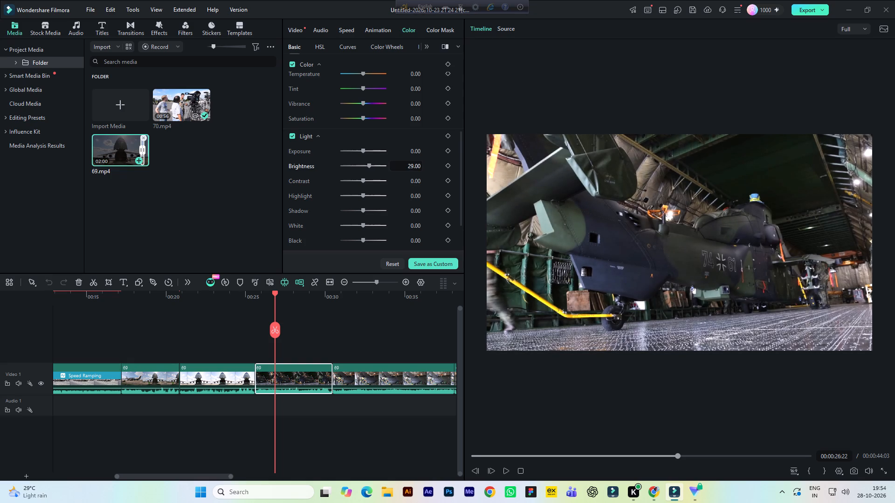
left_click(418, 183)
left_click(418, 164)
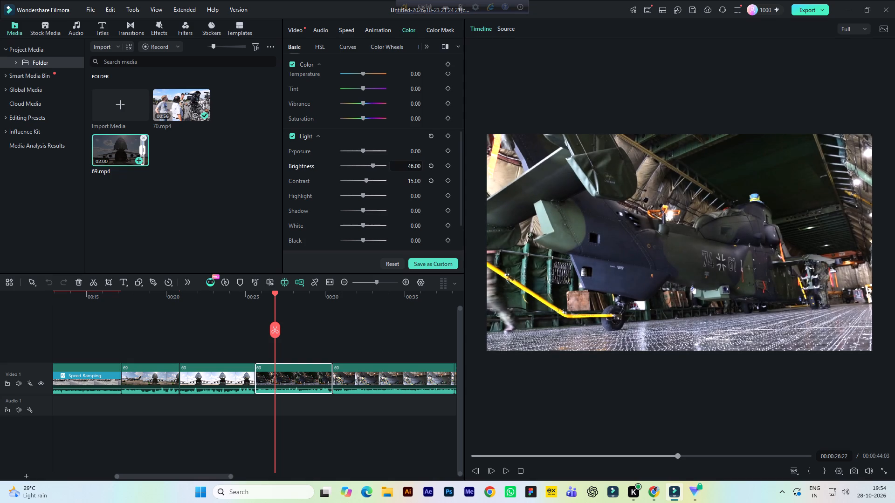
left_click(417, 197)
Colour-correct the fourth 69.mp4 clip, the helicopter on the yellow tow bar, with brightness 24, contrast 27, highlight 22 and saturation 22.
left_click(307, 296)
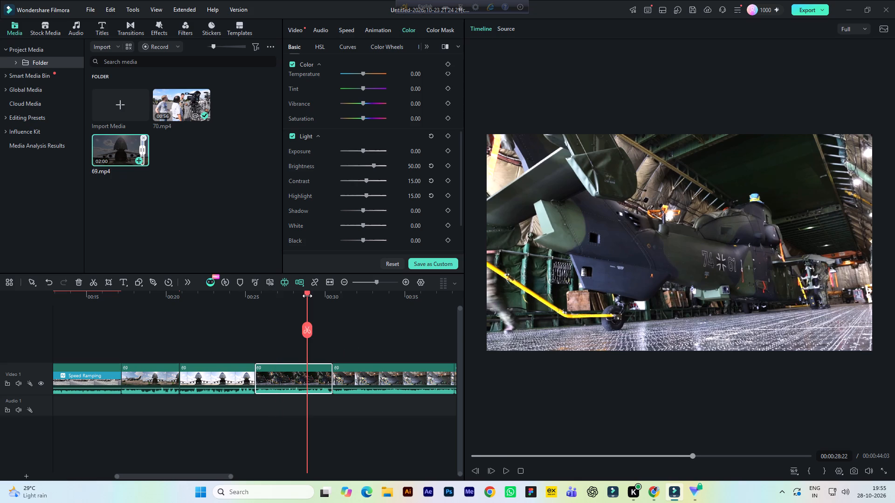
key("space")
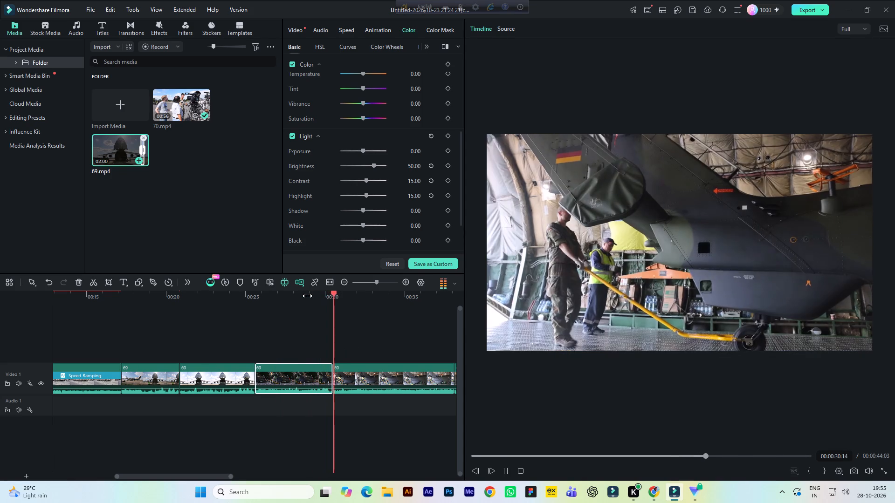
key("space")
left_click(379, 372)
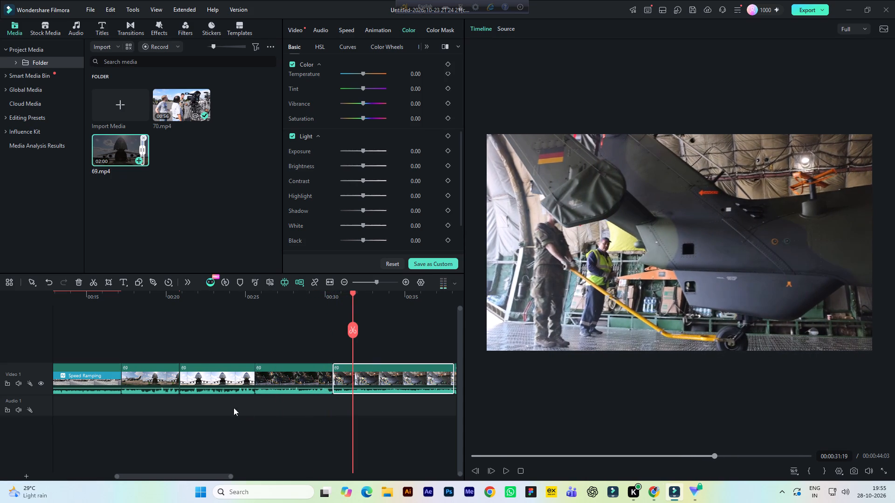
left_click_drag(202, 476, 227, 477)
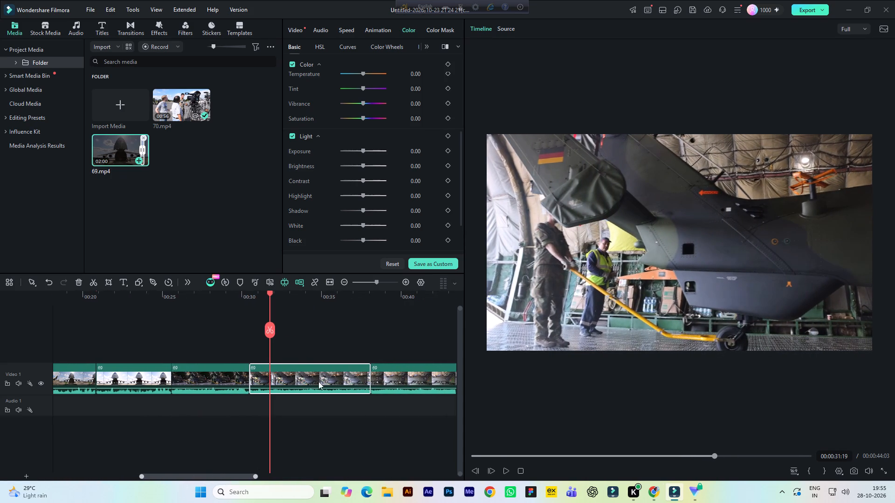
left_click(421, 167)
left_click(418, 178)
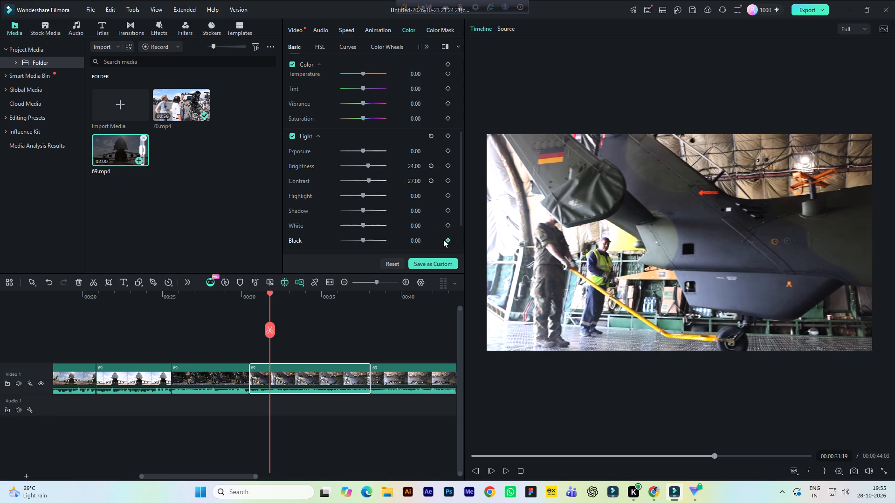
left_click(413, 193)
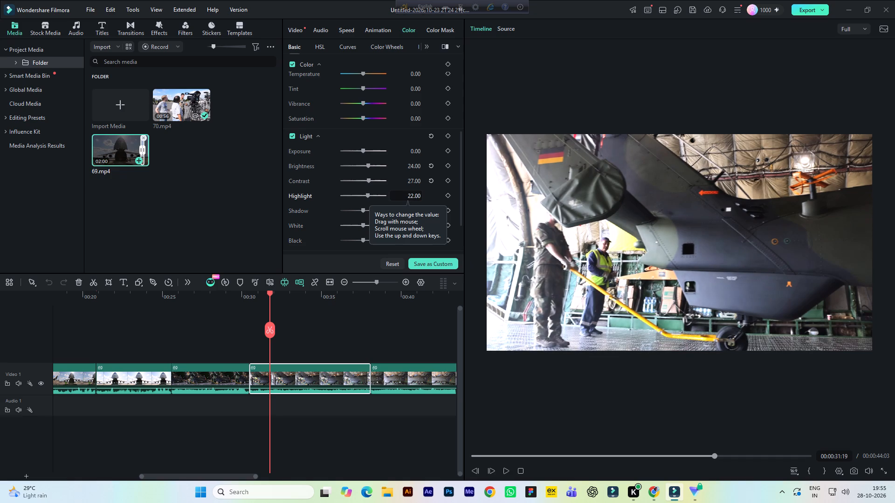
left_click(413, 116)
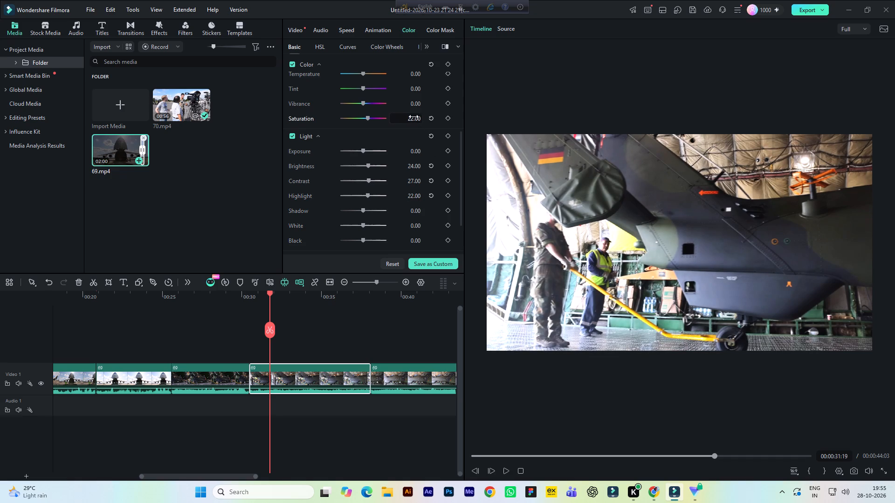
key("space")
left_click(343, 293)
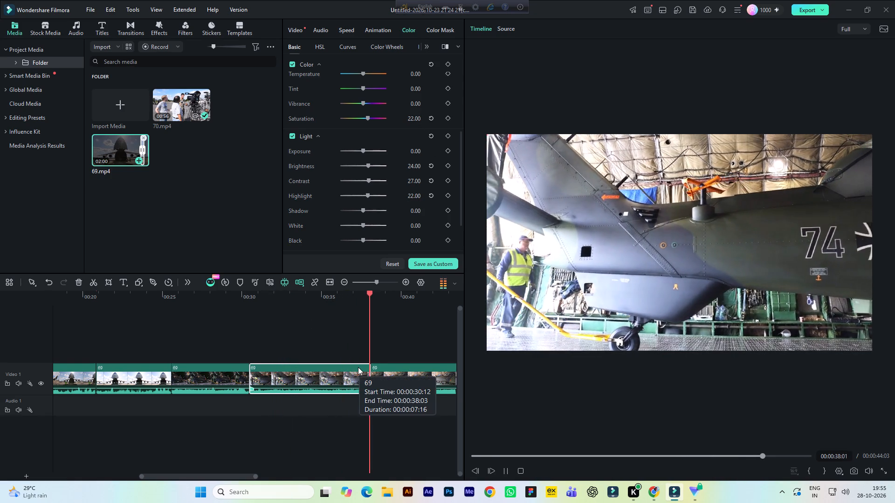
key("space")
Colour-correct the last clip, the helicopter fuselage marked 74 61, with brightness 10, contrast 14, highlight 13 and saturation 18, and play it back.
left_click_drag(235, 475, 262, 478)
key("space")
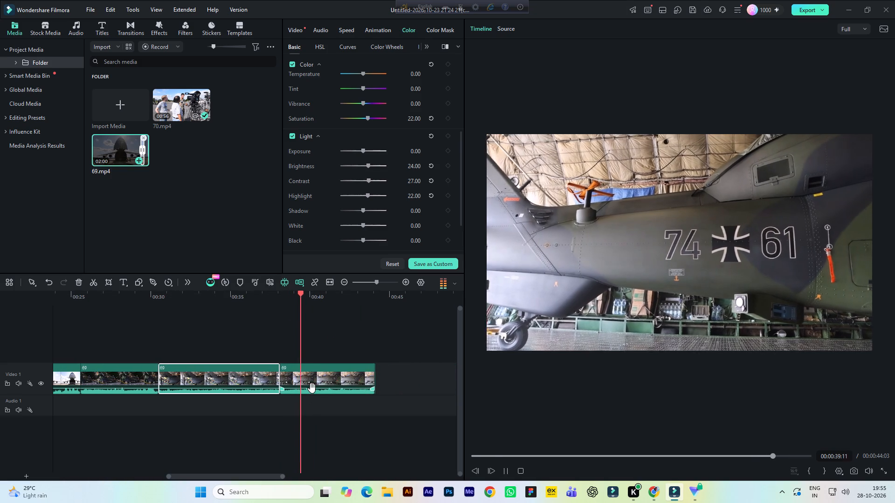
key("space")
left_click(327, 385)
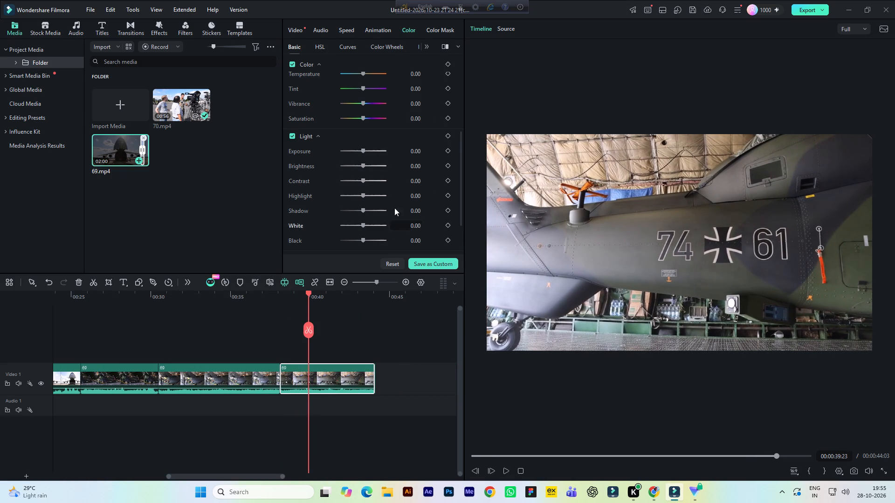
left_click(419, 166)
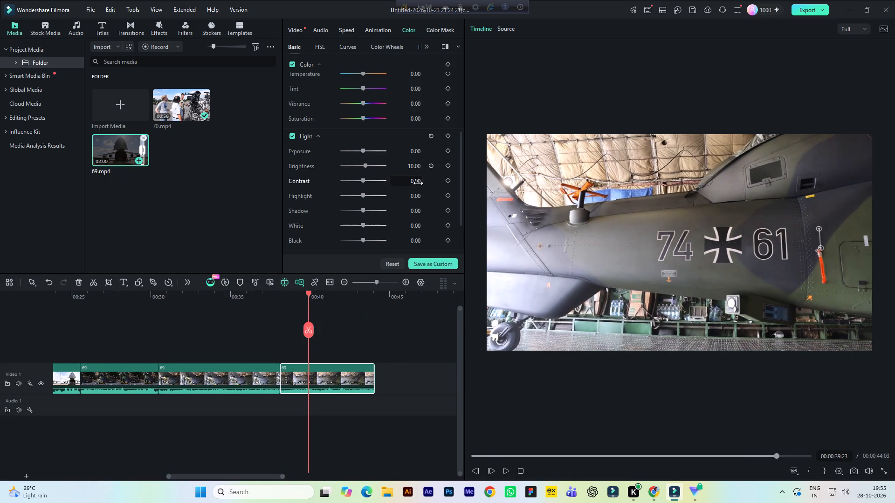
left_click(421, 182)
left_click(415, 200)
left_click(418, 120)
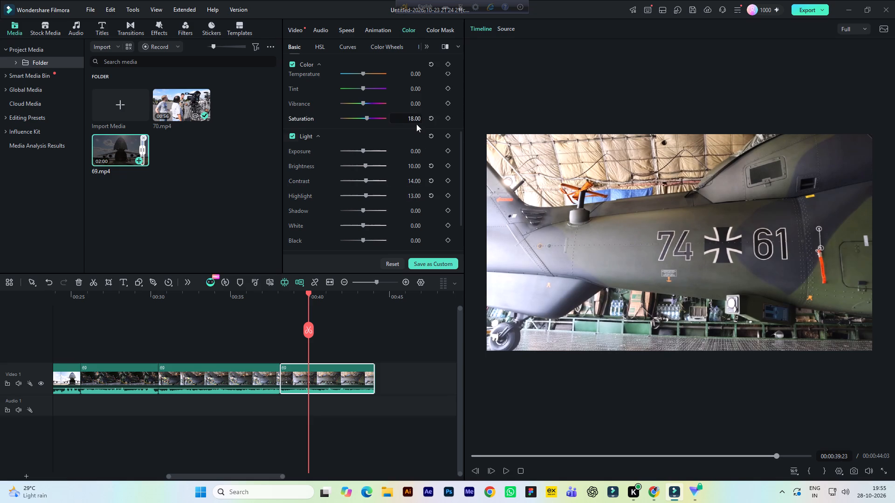
key("space")
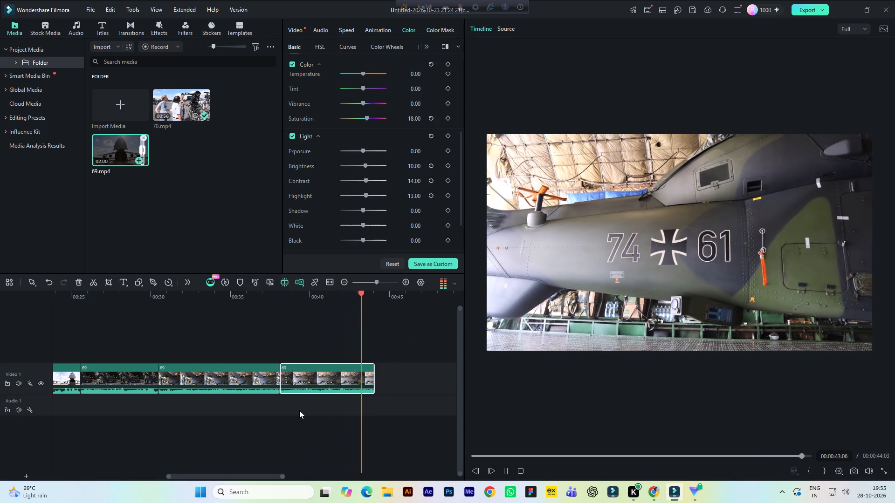
Flip the first two 69.mp4 clips on Video 1, both showing the open-nosed Antonov, horizontally.
key("space")
left_click_drag(257, 476, 136, 471)
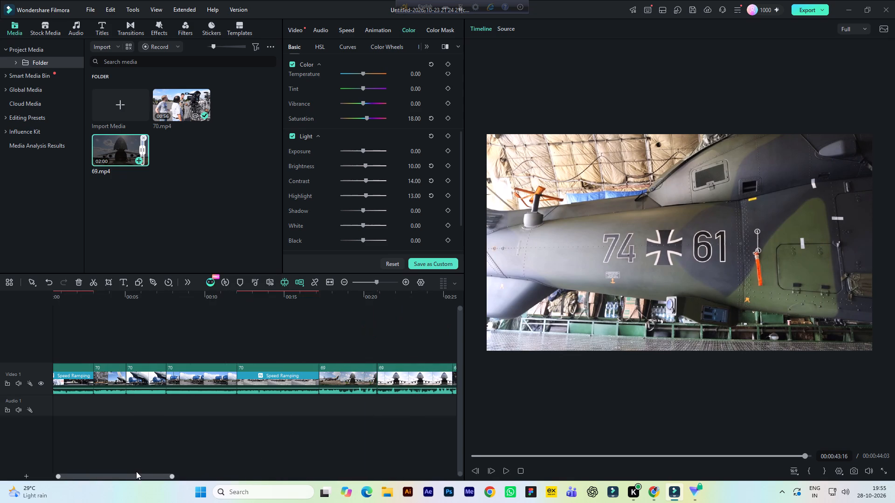
left_click_drag(136, 471, 218, 475)
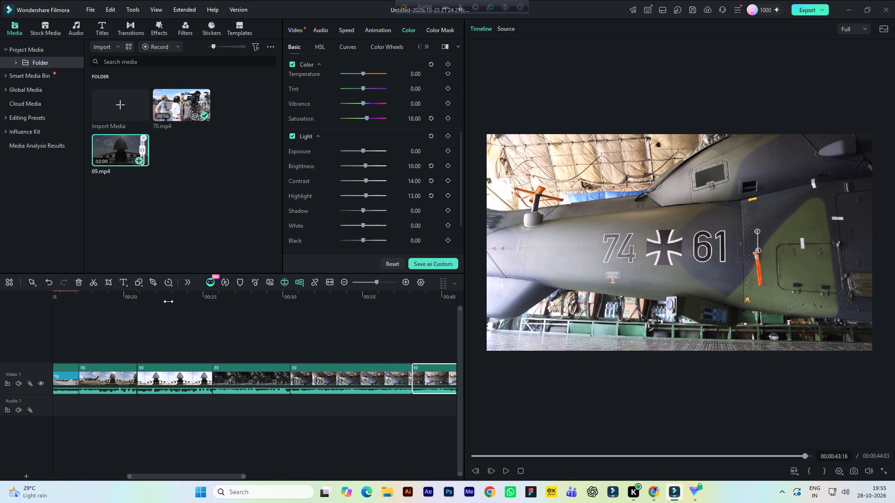
left_click(170, 299)
left_click(194, 388)
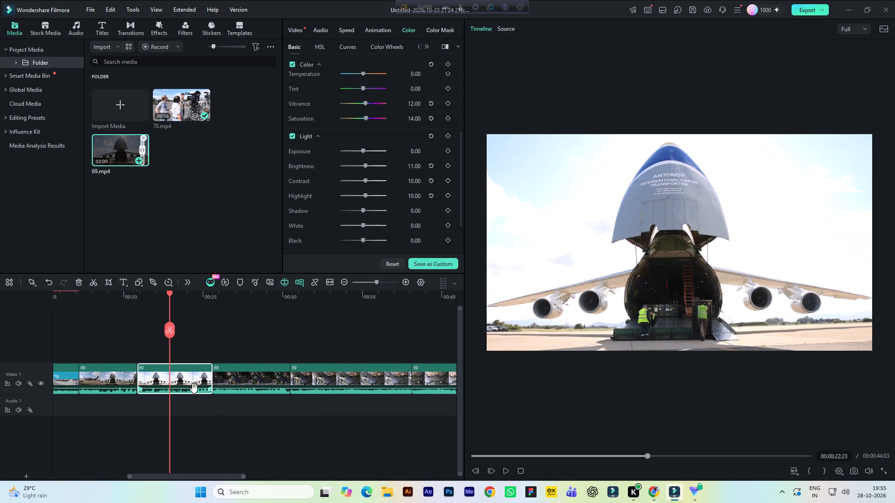
left_click(114, 377)
left_click(120, 294)
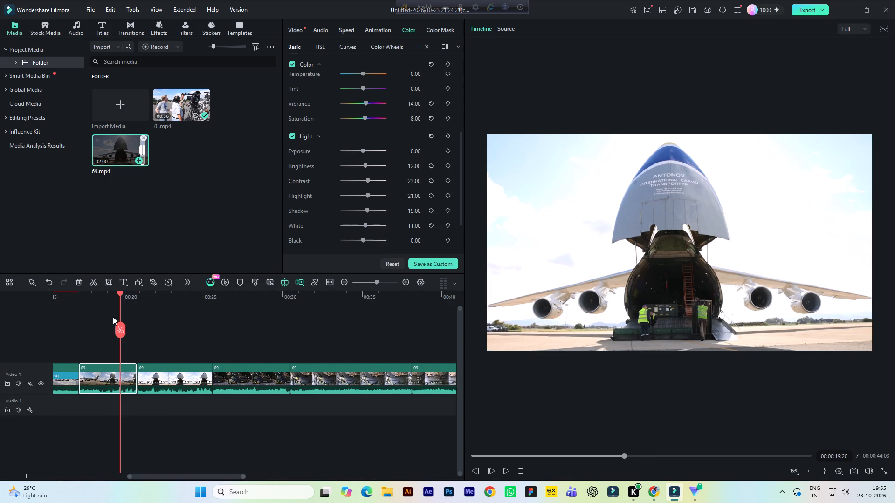
left_click(110, 378)
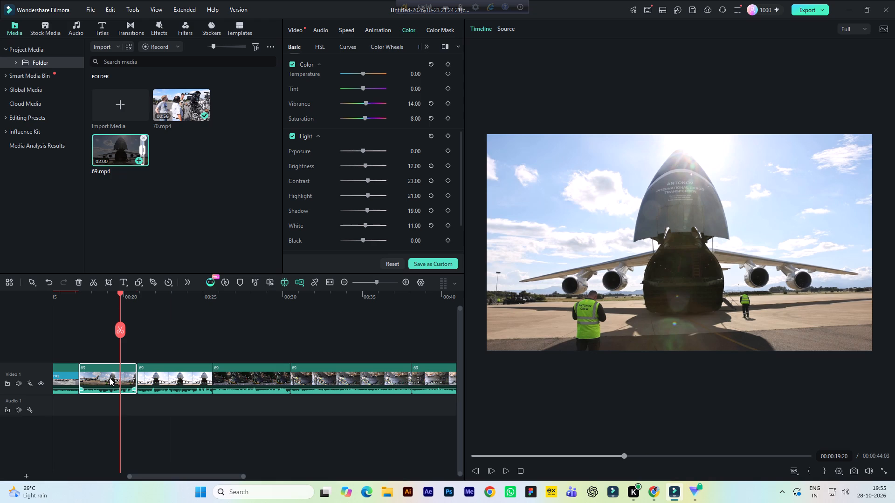
left_click(291, 33)
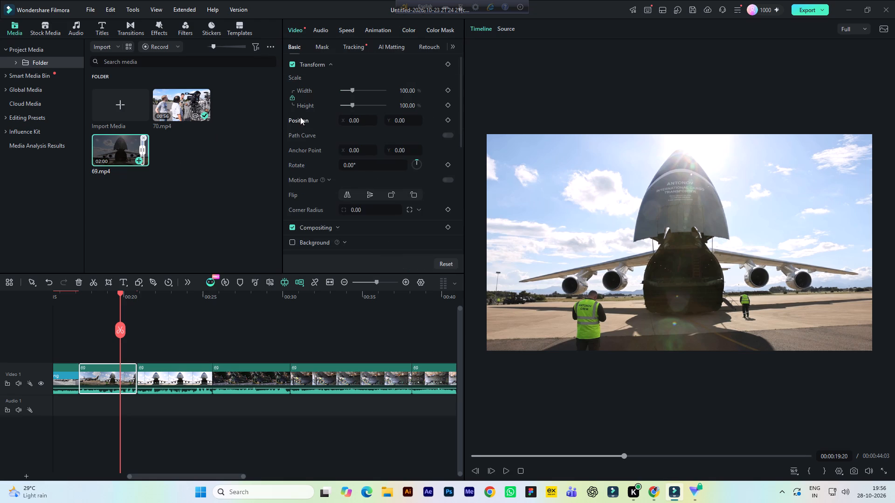
left_click(344, 195)
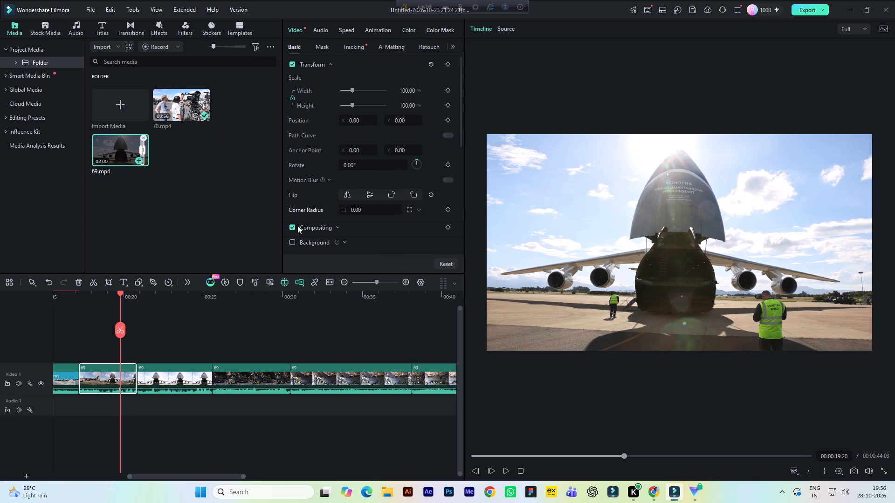
left_click(162, 297)
left_click(186, 373)
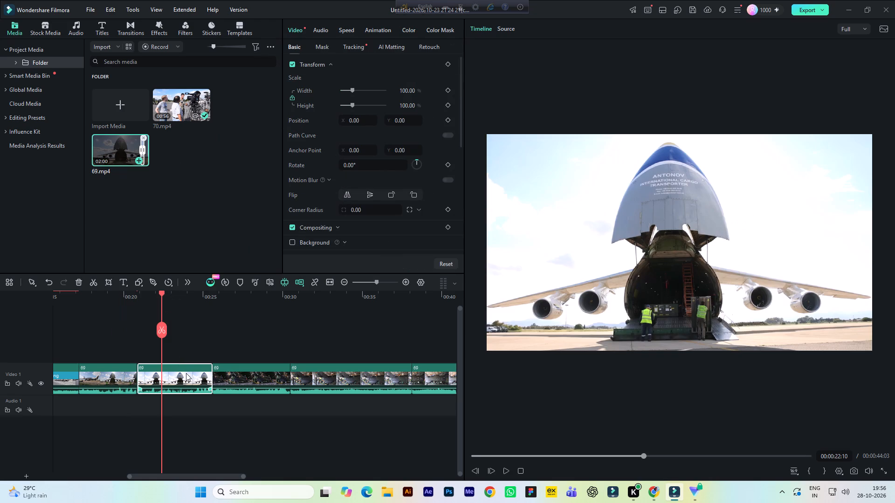
left_click(347, 192)
Flip the remaining three 69.mp4 clips on Video 1, the helicopter shots in the cargo hold, horizontally.
left_click(251, 298)
left_click(274, 368)
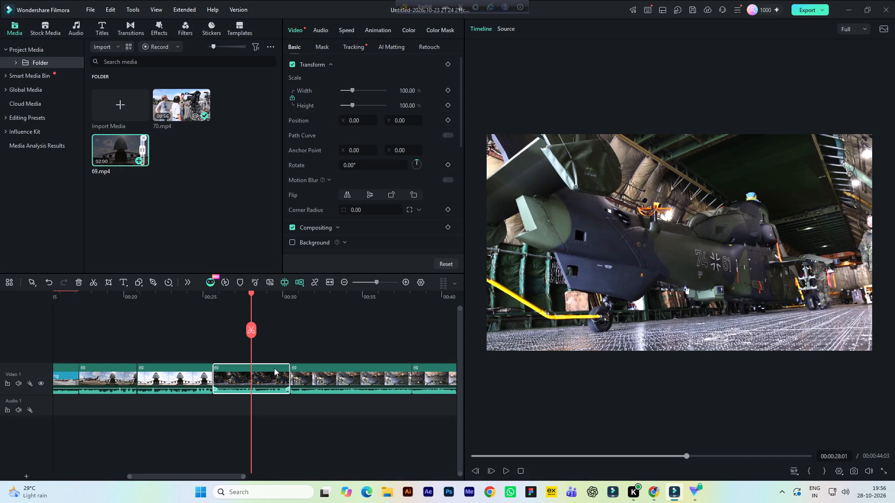
left_click(349, 194)
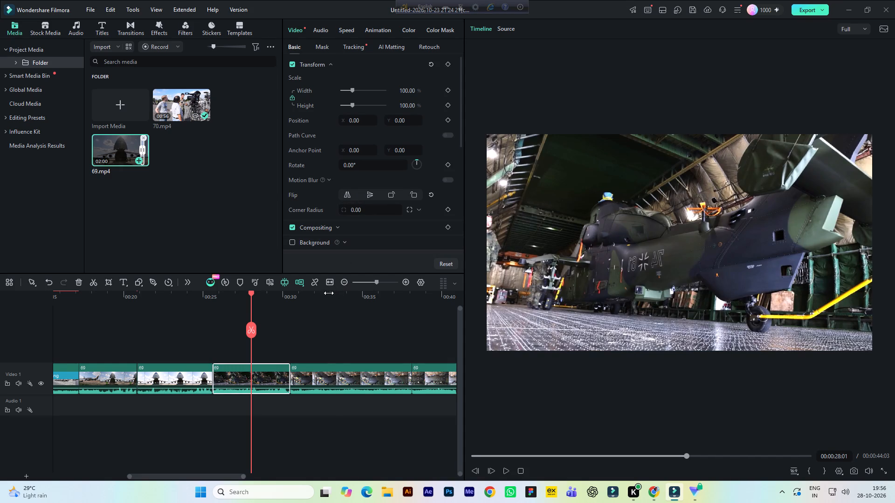
left_click(329, 293)
left_click(345, 371)
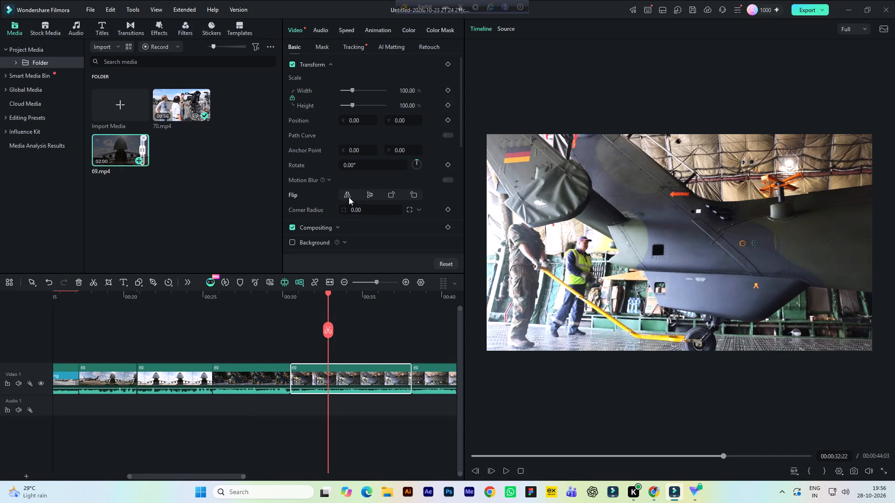
left_click(350, 197)
left_click_drag(214, 475, 229, 476)
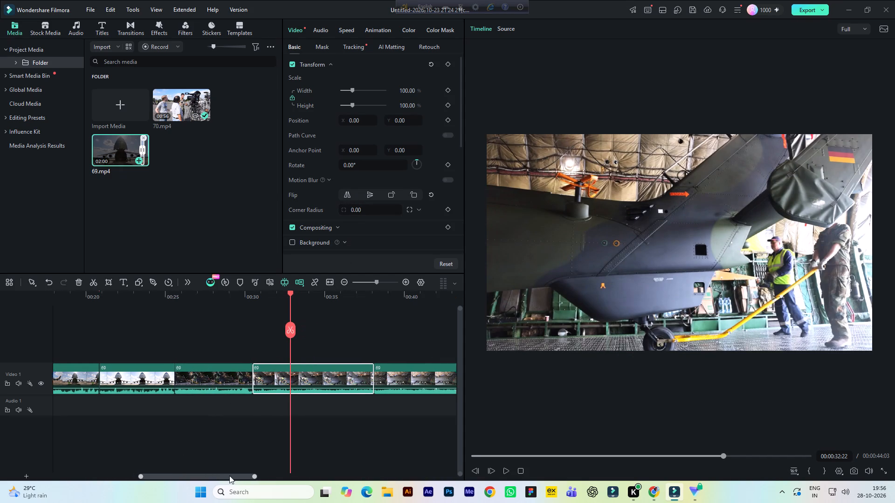
left_click_drag(229, 476, 263, 481)
left_click(294, 301)
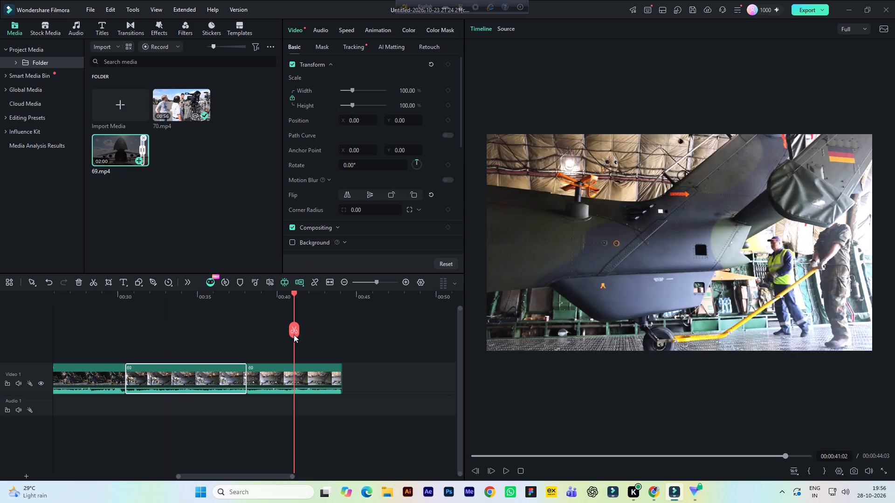
left_click(319, 376)
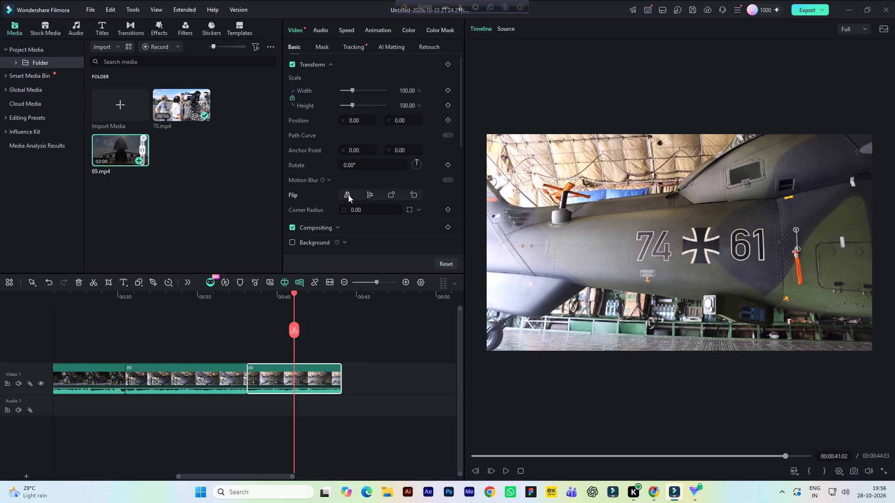
left_click(348, 195)
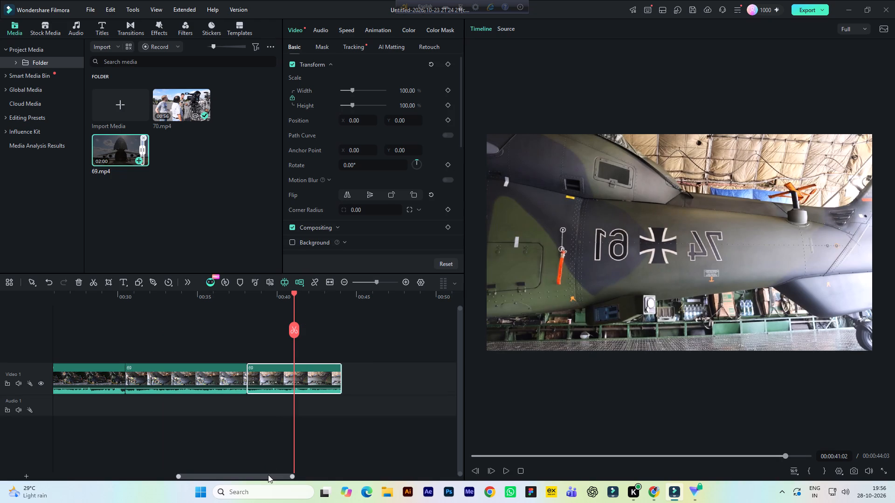
Apply the Jumper speed ramping preset to the first 69.mp4 clip, the Antonov on the apron, and play it back.
left_click_drag(268, 475, 172, 471)
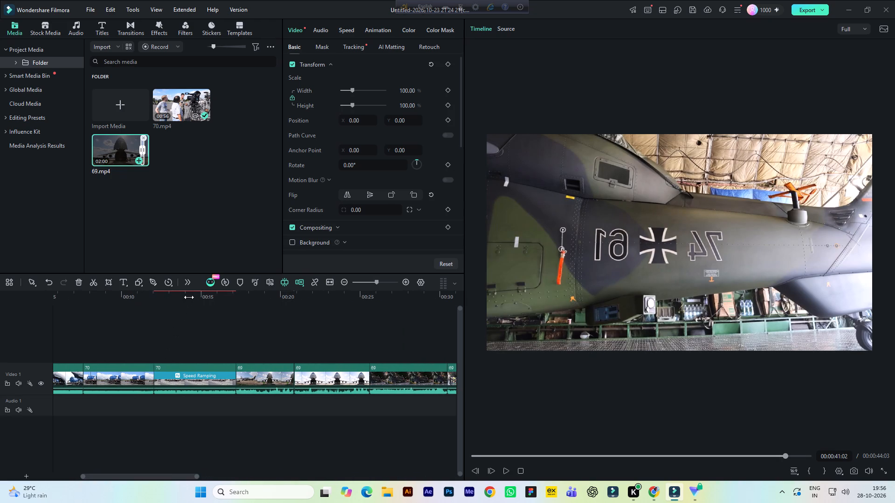
left_click(189, 297)
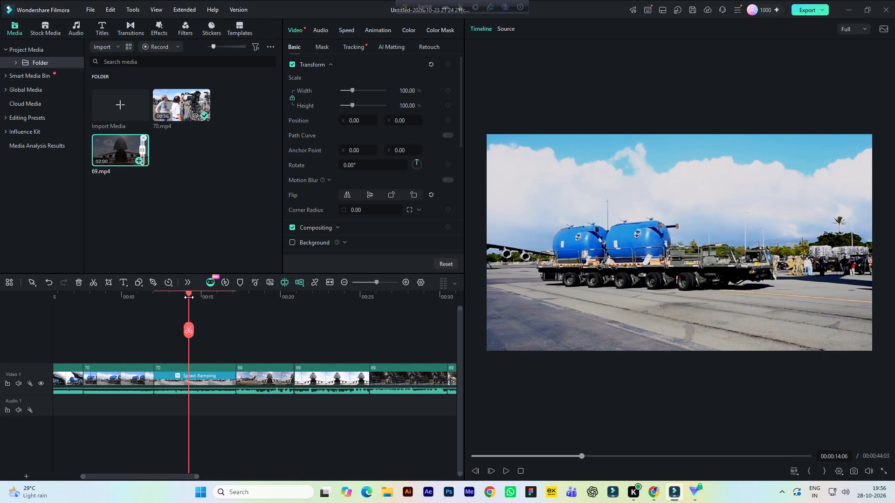
left_click(252, 295)
left_click(262, 379)
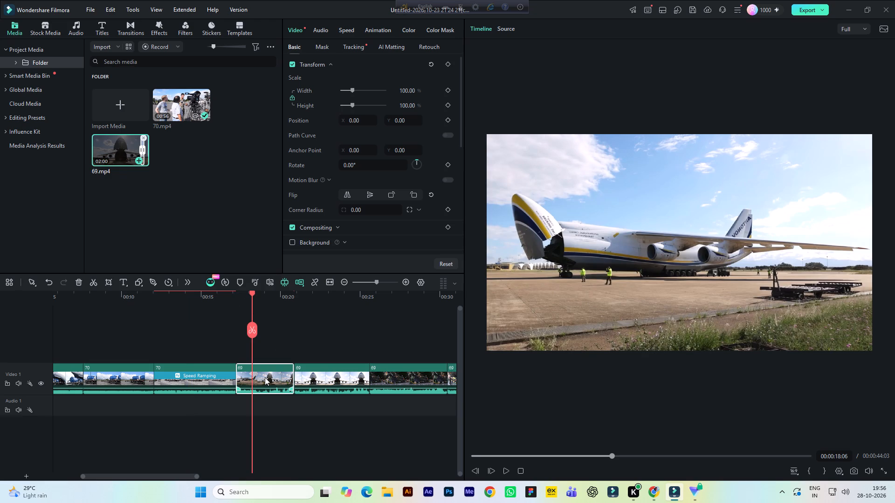
left_click(347, 30)
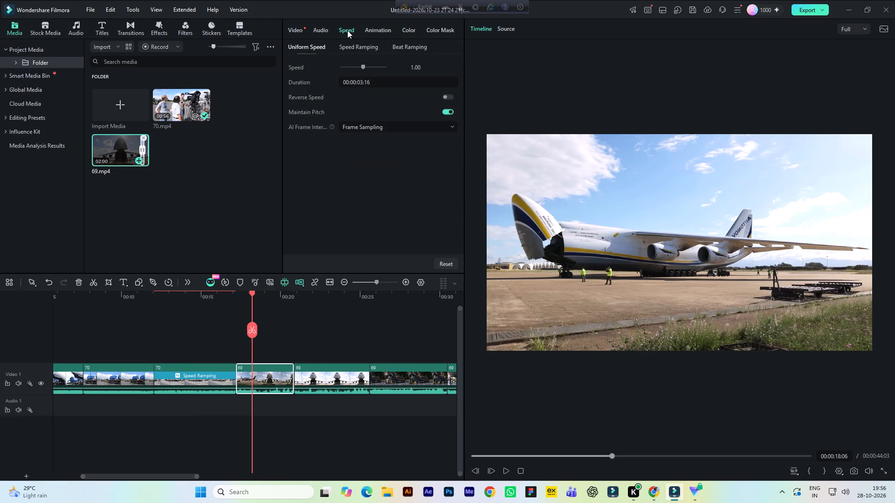
left_click(351, 45)
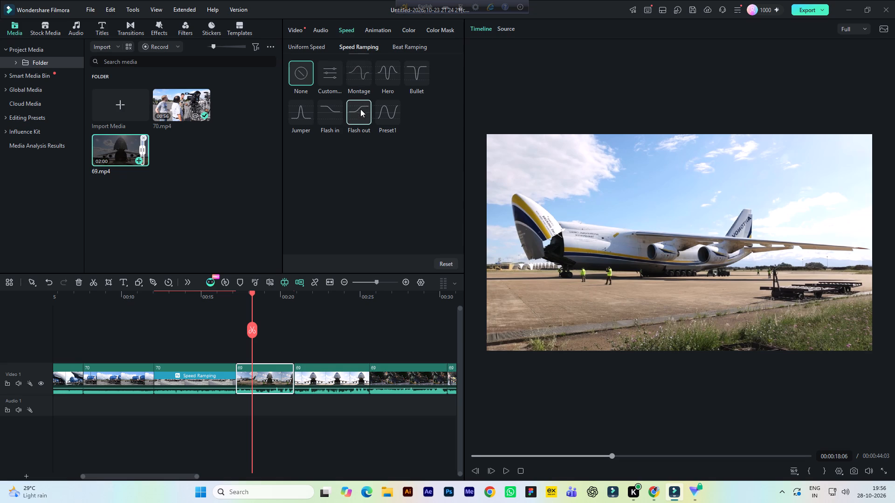
left_click(383, 111)
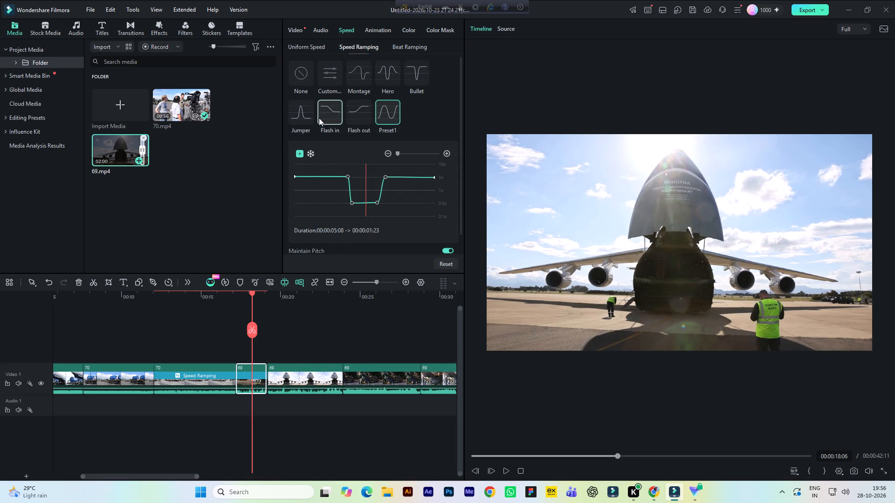
left_click(296, 114)
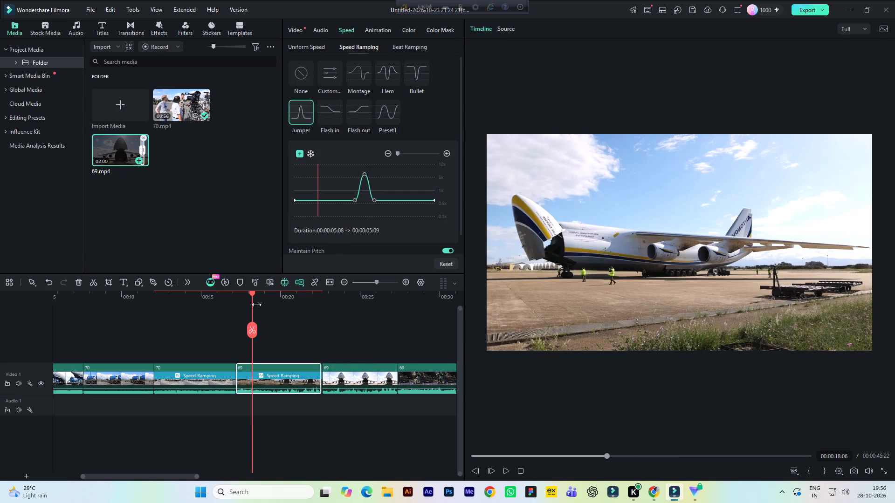
left_click(229, 296)
key("space")
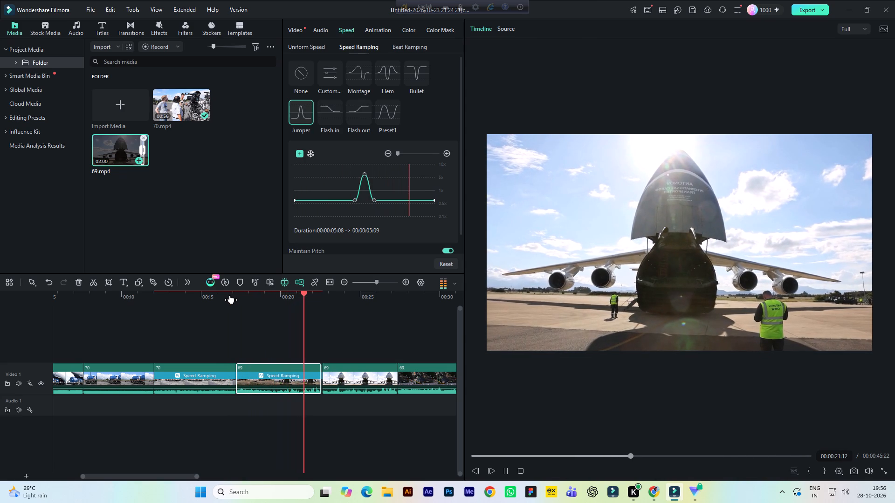
key("space")
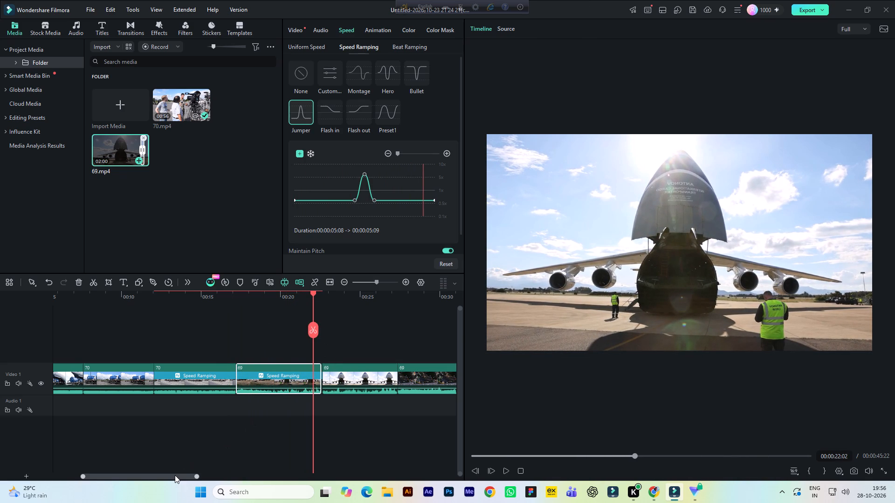
Apply the Montage speed ramping preset to the second 69.mp4 clip, the Antonov with workers at its ramp.
left_click_drag(175, 475, 220, 473)
left_click(200, 340)
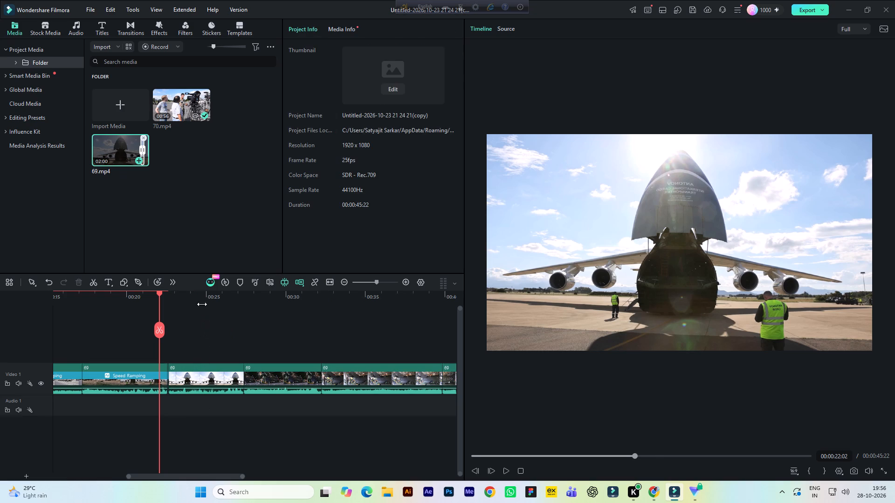
left_click(201, 297)
left_click(197, 378)
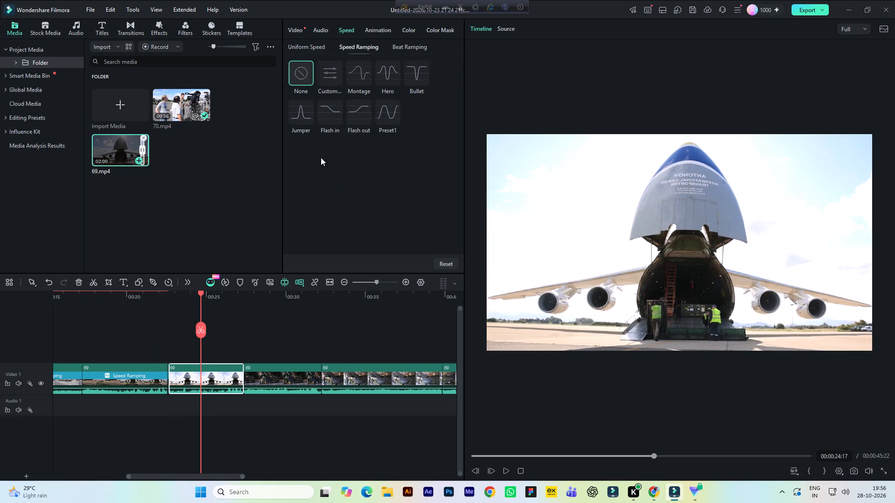
left_click(358, 75)
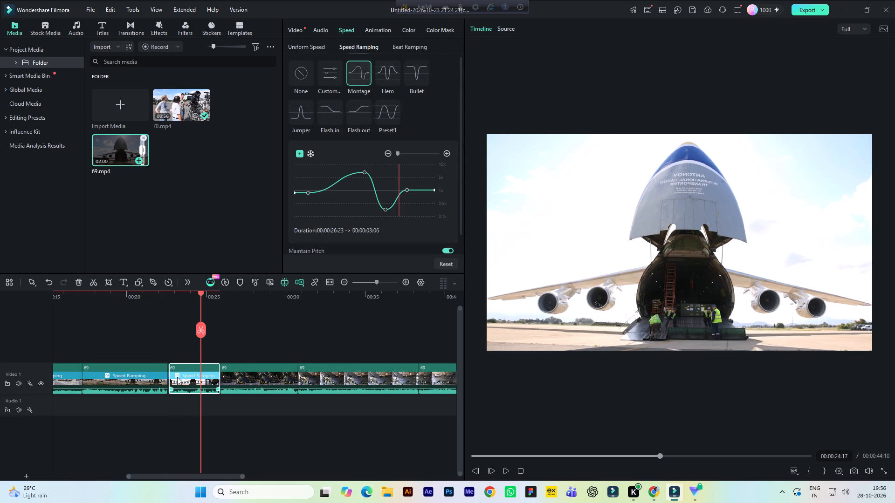
Extend the start of the second 69.mp4 clip, the Antonov with workers at its ramp, to a duration of 00:00:03:08.
left_click(169, 374)
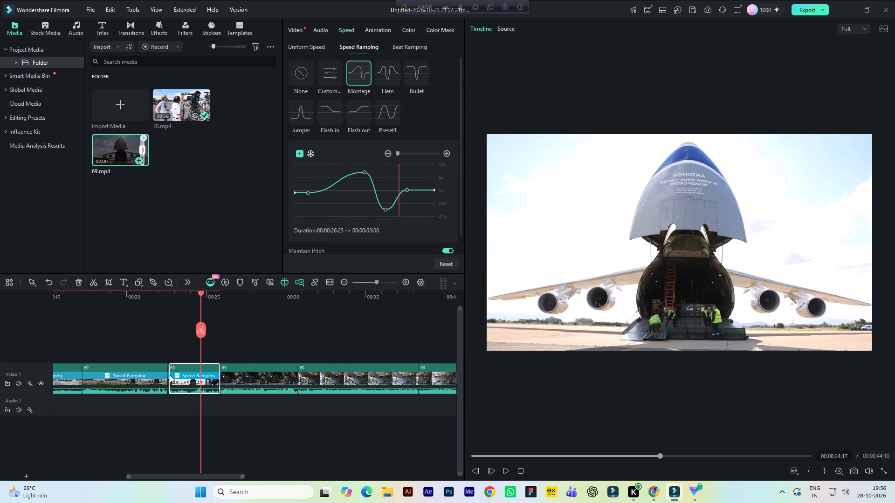
left_click(172, 381)
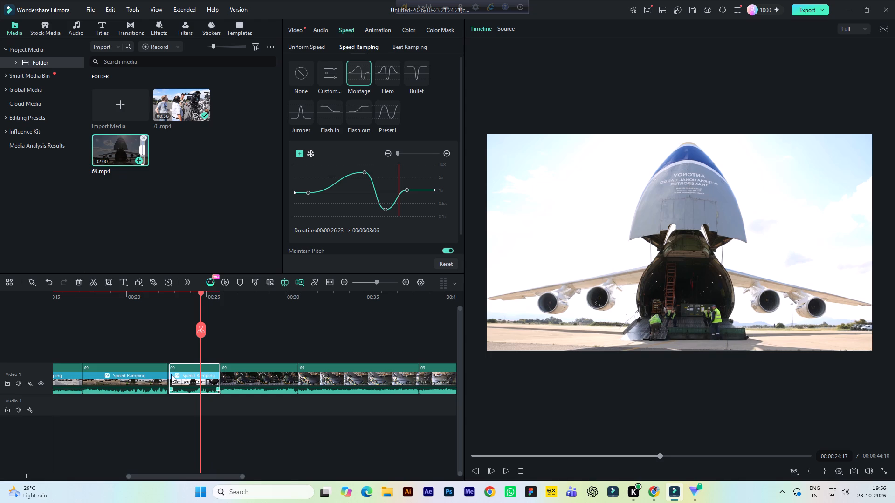
left_click_drag(169, 376, 169, 376)
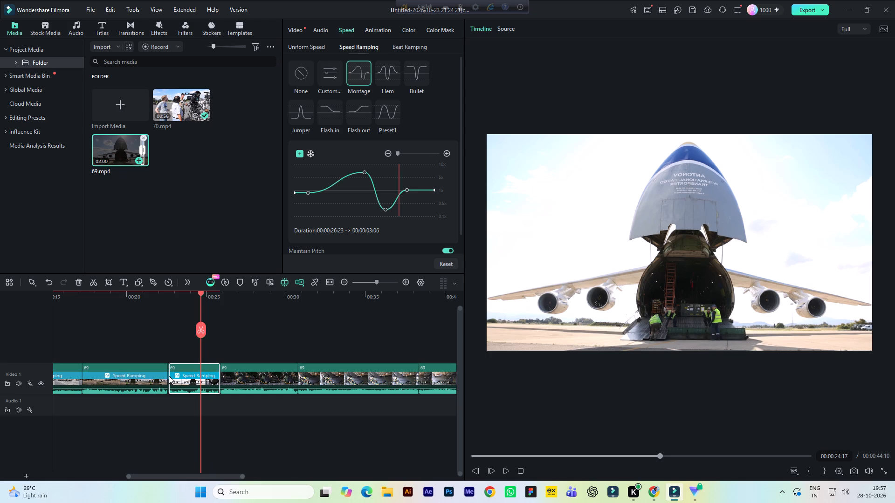
left_click_drag(169, 376, 165, 376)
left_click(159, 376)
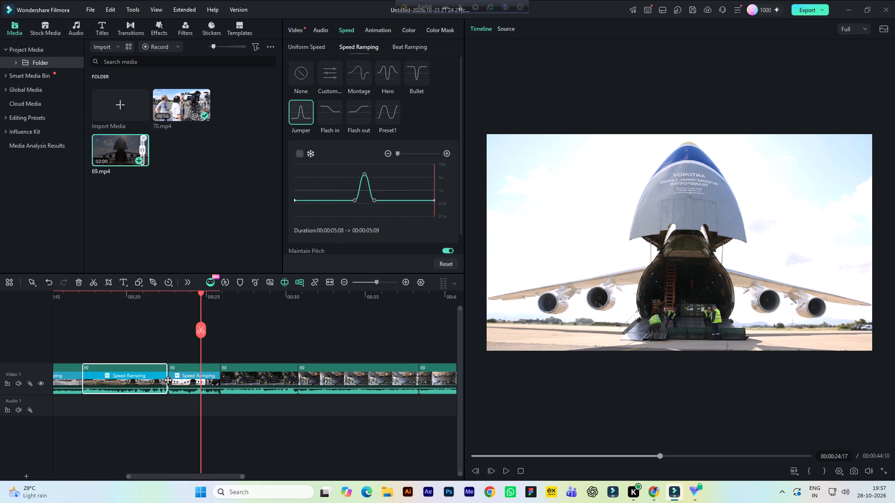
left_click(181, 375)
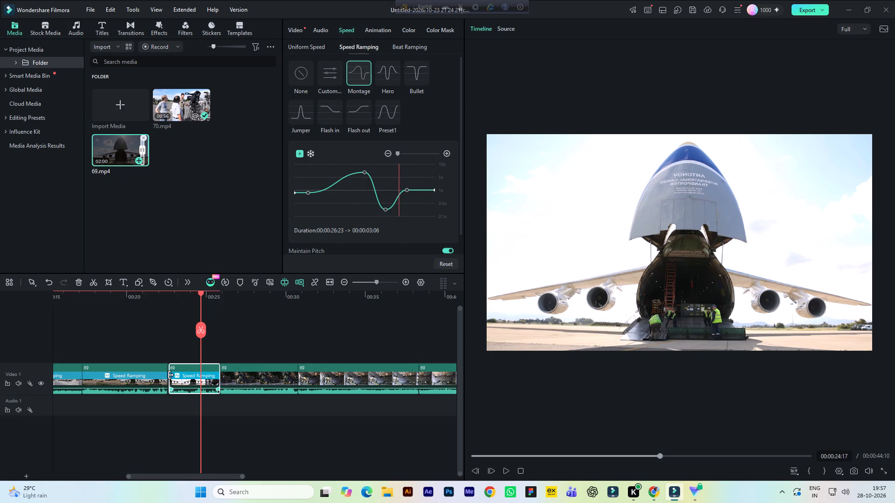
left_click_drag(171, 375, 163, 375)
left_click(172, 376)
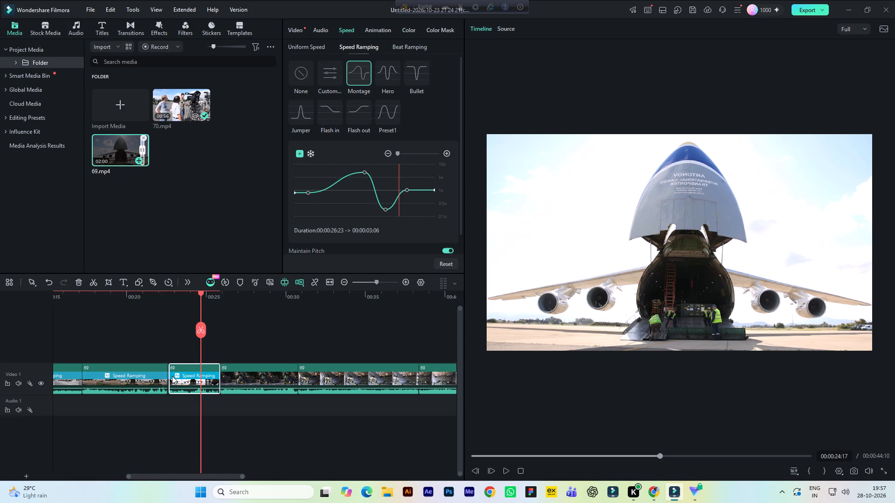
left_click(179, 359)
left_click(179, 370)
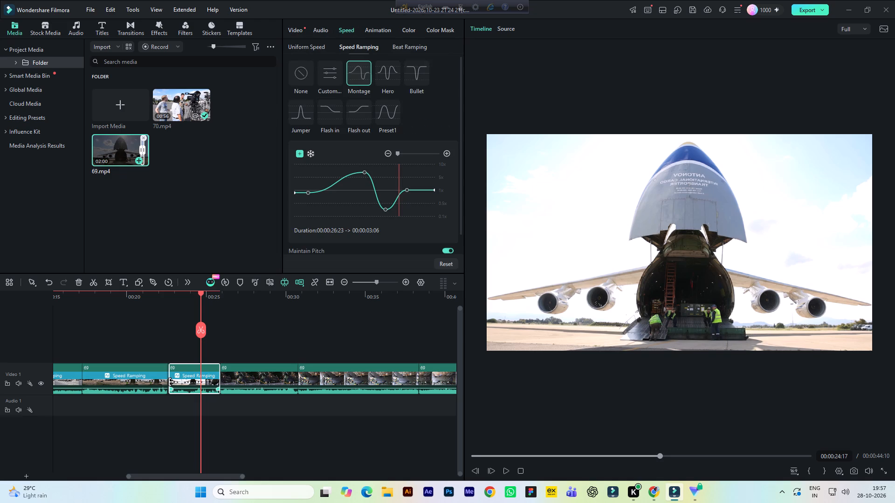
left_click(172, 382)
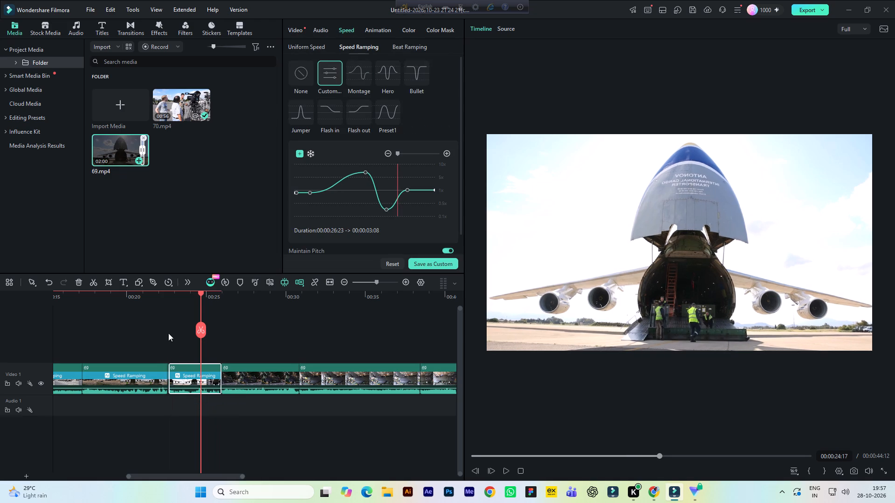
left_click_drag(172, 375, 179, 375)
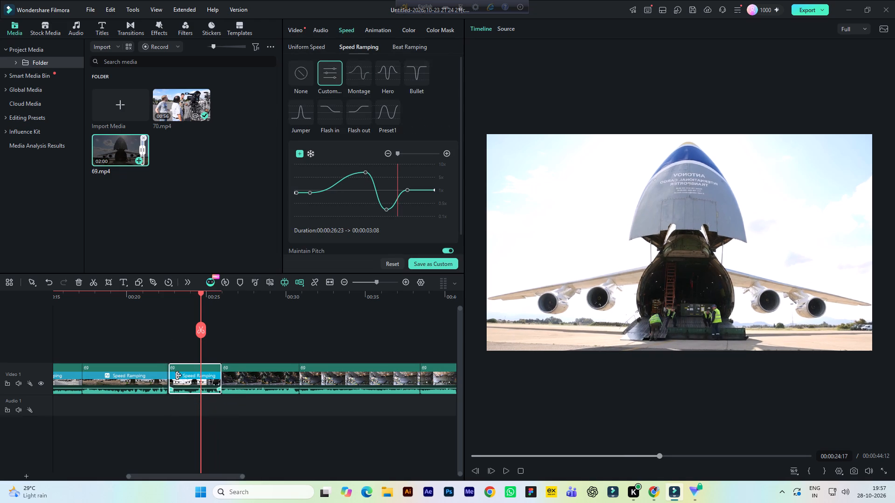
left_click_drag(179, 375, 180, 376)
left_click(171, 382)
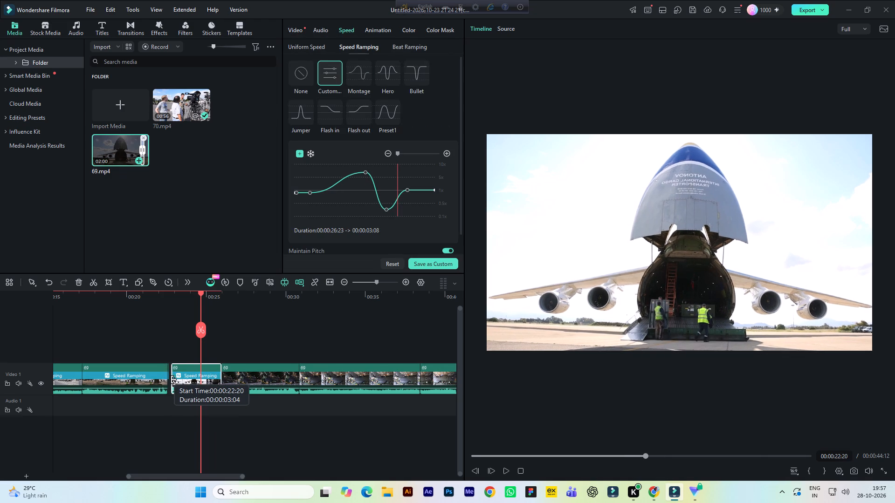
Extend the end of the first 69.mp4 clip, the Antonov on the apron, to a duration of 00:00:05:11.
left_click(165, 376)
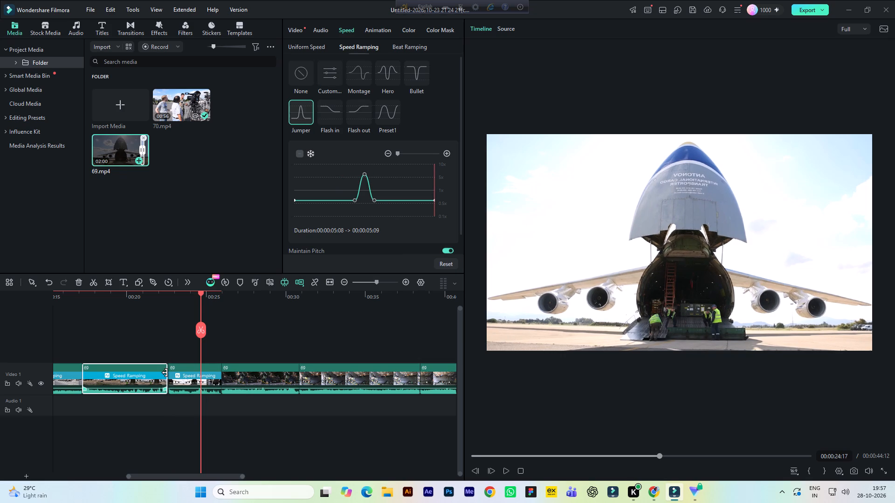
left_click_drag(165, 373, 173, 373)
left_click(166, 355)
left_click(157, 367)
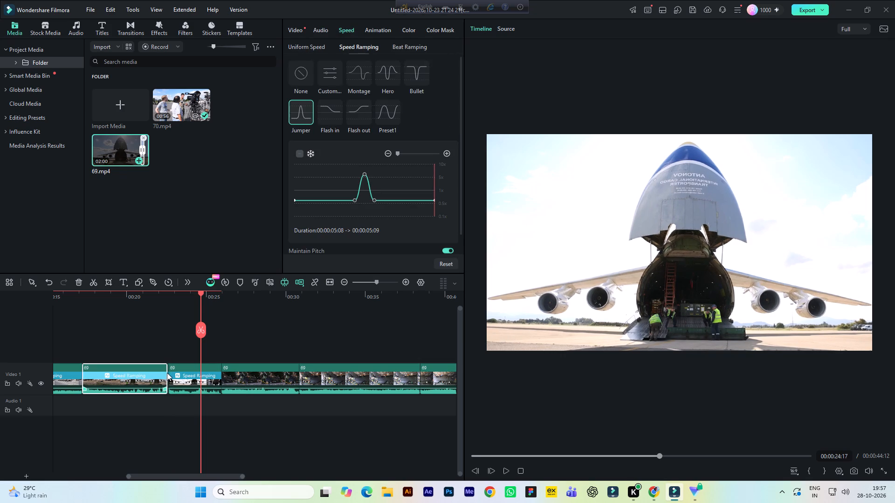
left_click(166, 367)
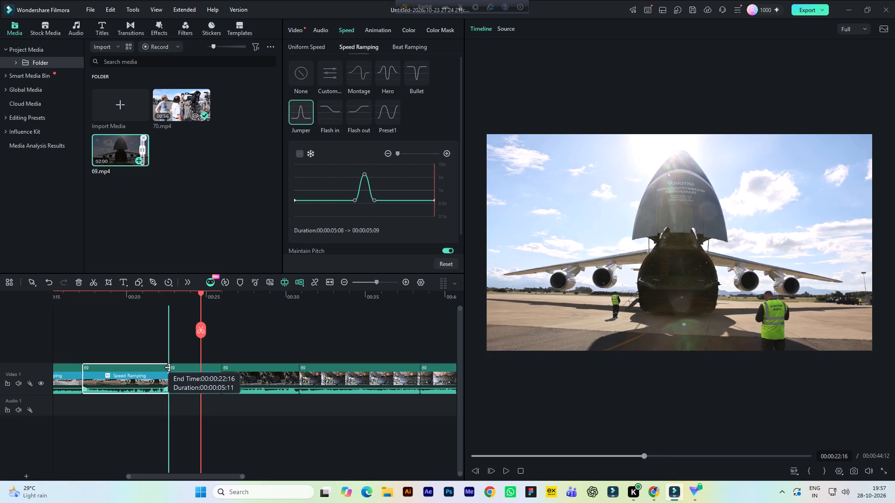
Play back the cut between the first and second 69.mp4 clips and check the second clip's speed ramp.
left_click(165, 295)
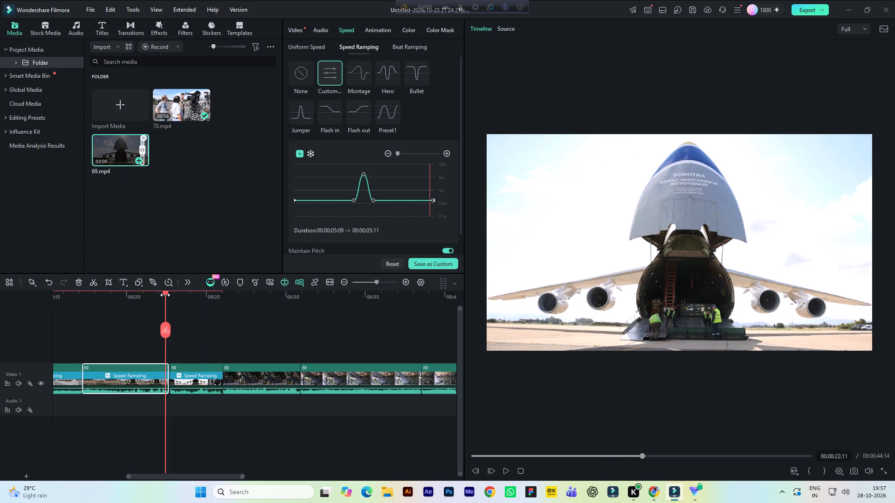
key("space")
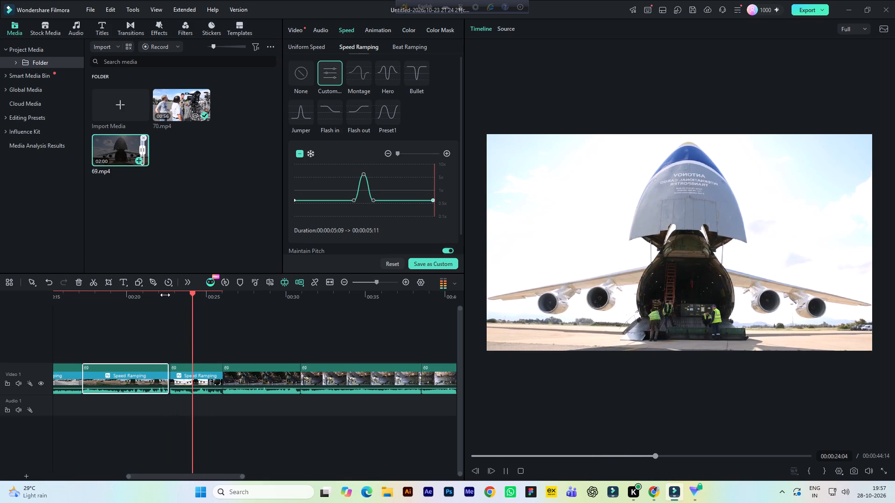
key("space")
left_click(180, 370)
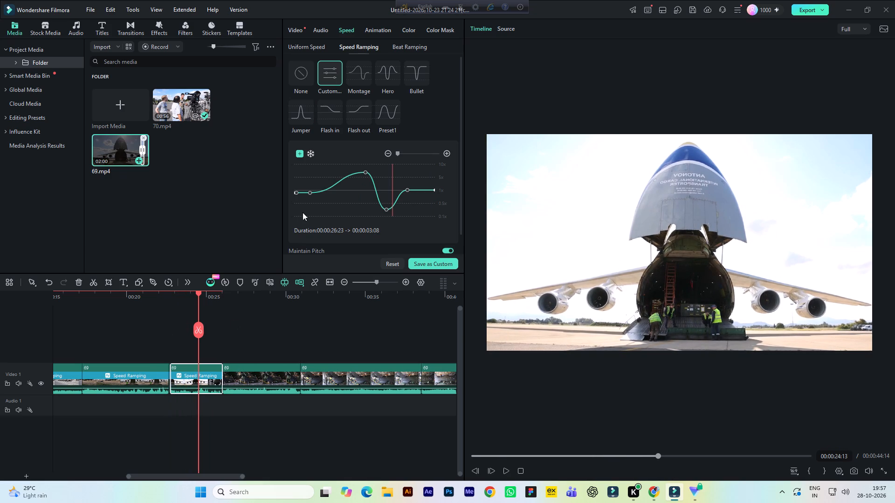
left_click(156, 293)
key("space")
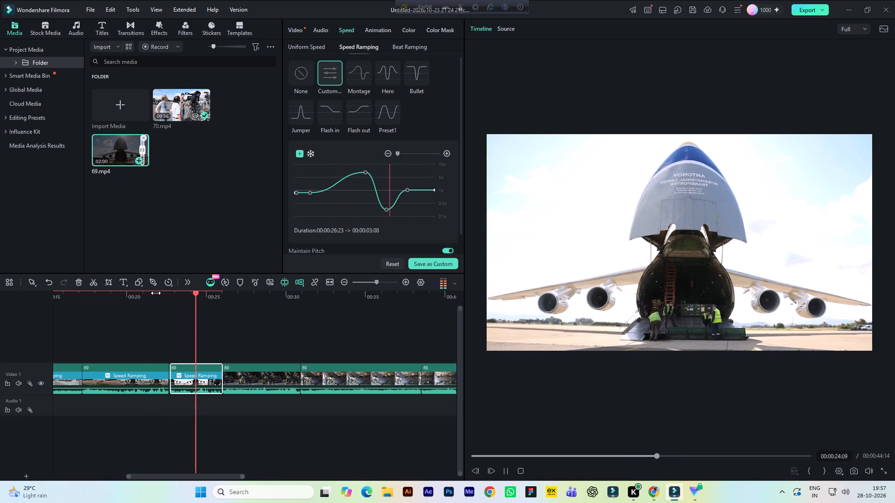
key("space")
left_click(163, 294)
key("space")
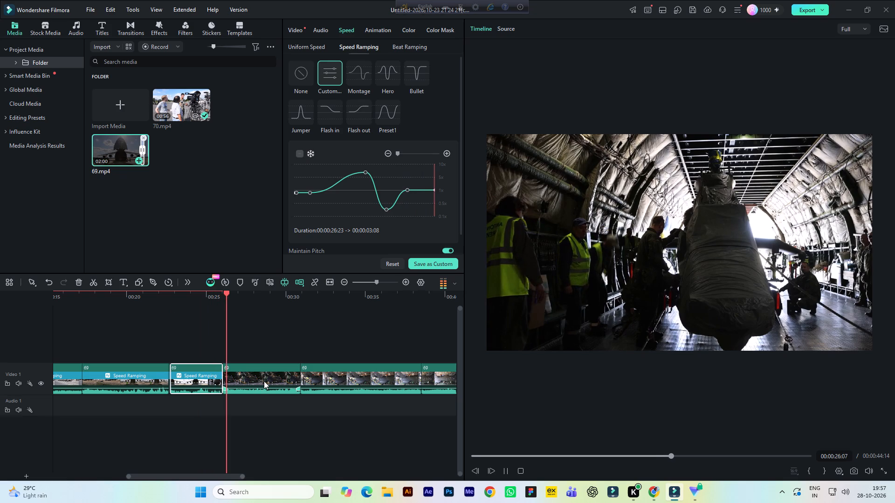
Apply the Montage speed ramping preset to the third 69.mp4 clip, the first helicopter shot in the cargo hold, and play it back.
left_click(264, 381)
key("space")
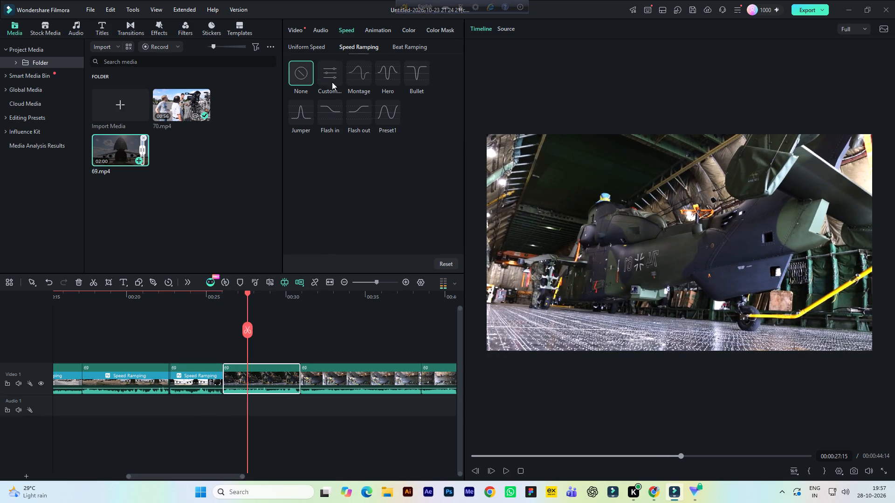
left_click(354, 73)
left_click(212, 293)
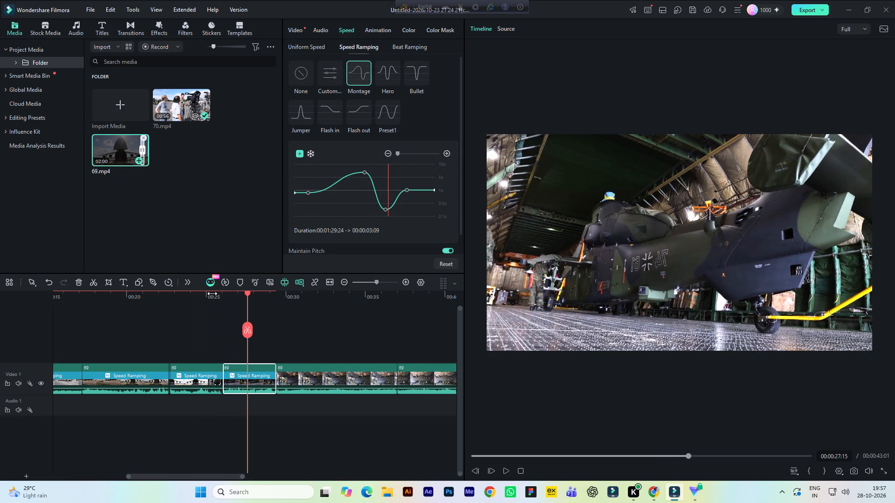
key("space")
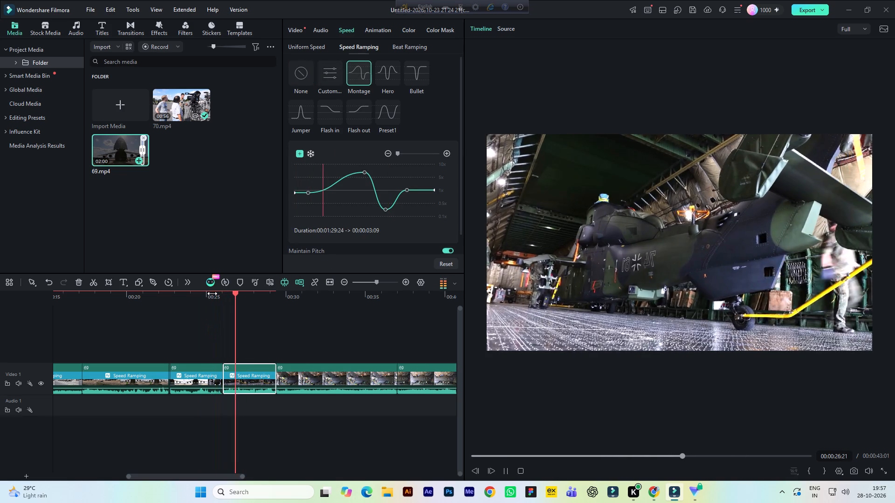
key("space")
left_click(206, 296)
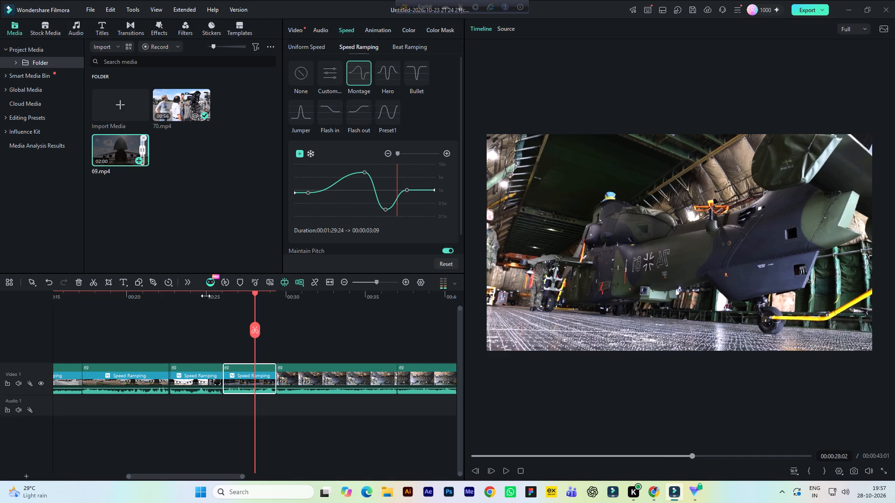
key("space")
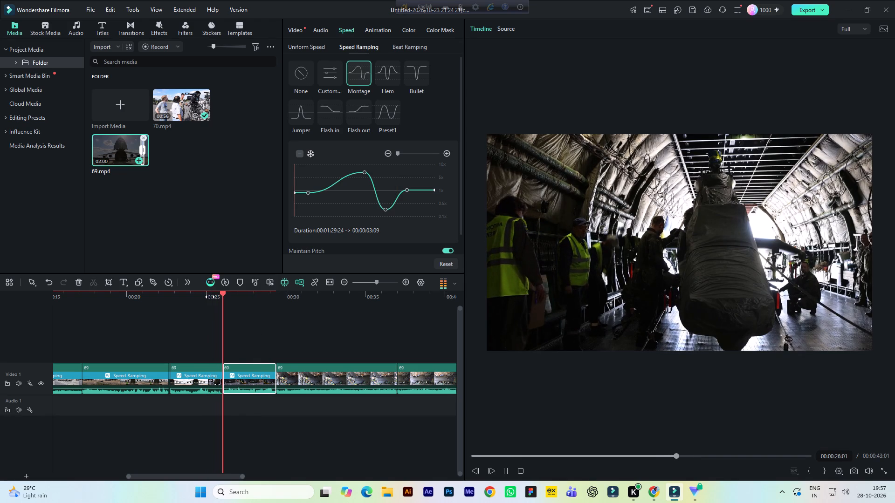
key("space")
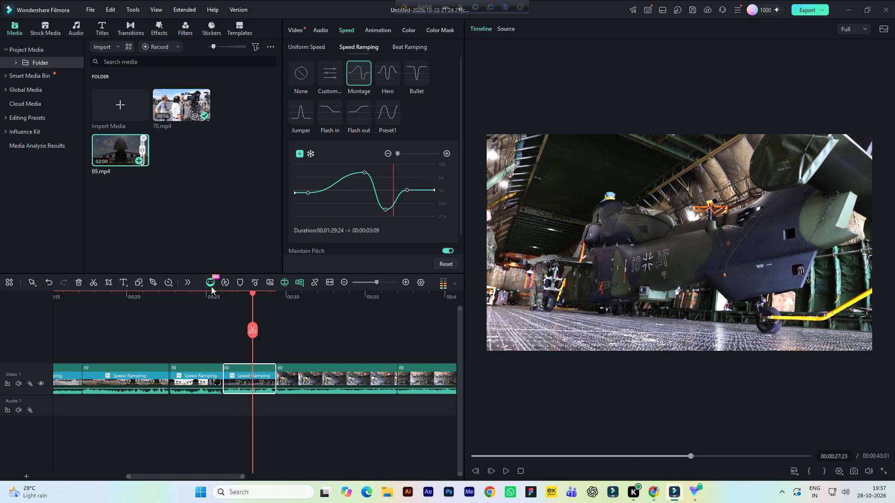
left_click(209, 296)
key("space")
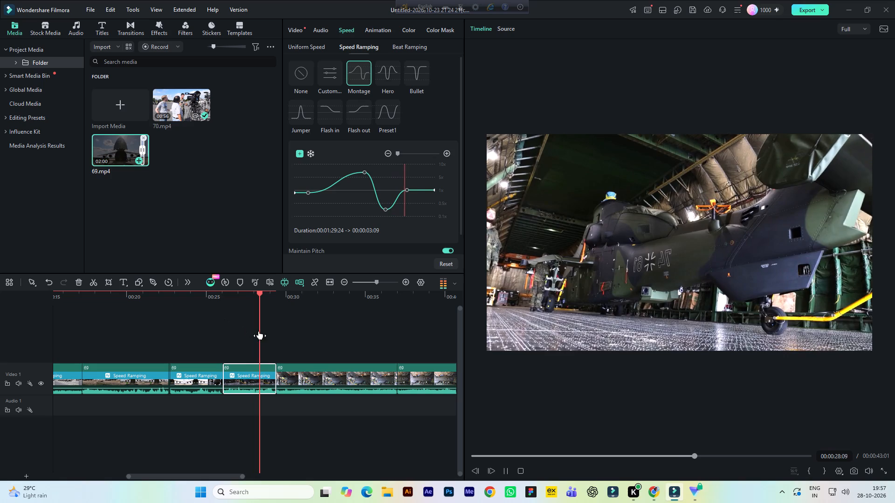
key("space")
Apply the Montage speed ramping preset to the fourth 69.mp4 clip, the second helicopter shot, and play it back.
left_click_drag(212, 476, 230, 476)
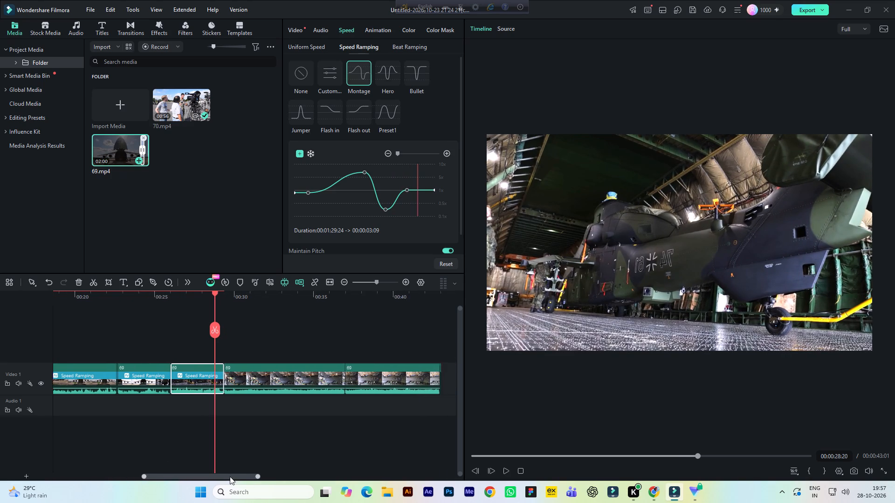
left_click_drag(230, 476, 234, 477)
left_click(241, 348)
left_click(245, 291)
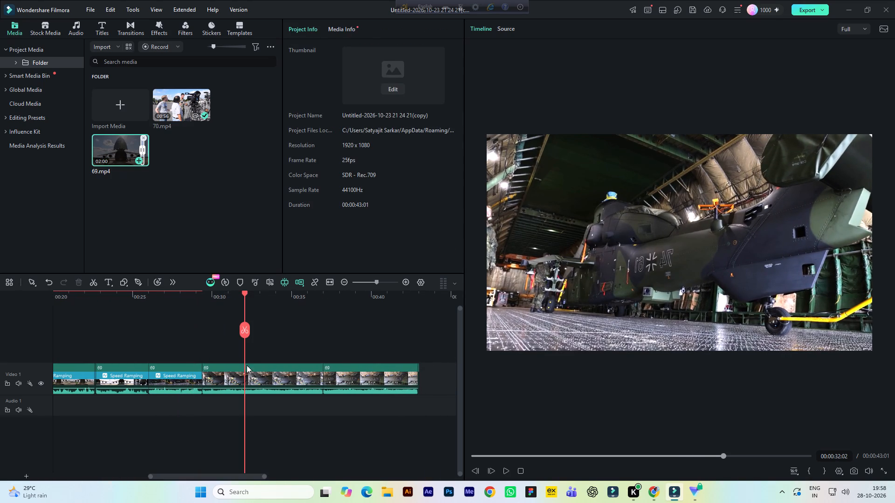
left_click(252, 373)
left_click(363, 75)
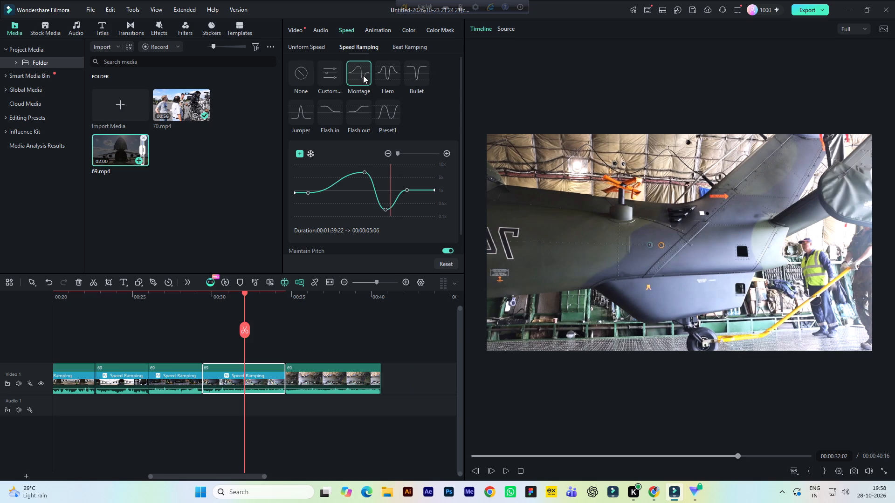
left_click(192, 297)
key("space")
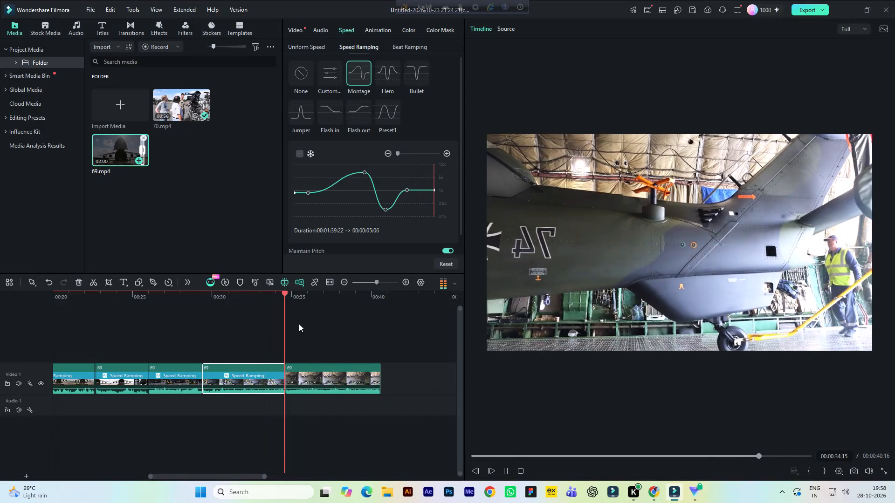
key("space")
Try the Hero speed ramping preset on the last 69.mp4 clip, replace it with Montage, and play the clip back.
left_click(337, 296)
left_click(352, 370)
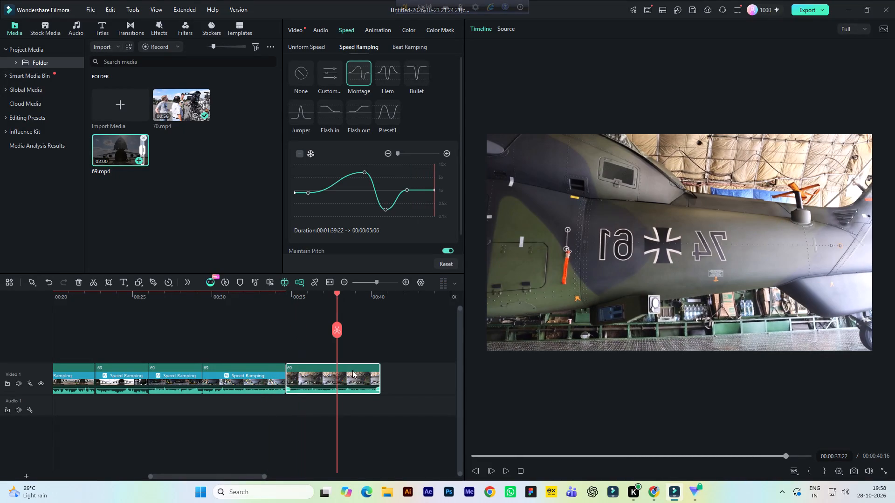
left_click(386, 82)
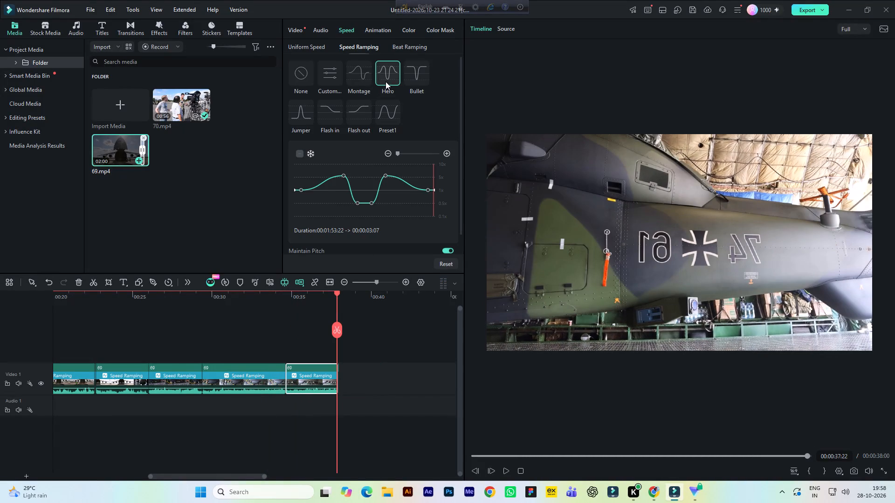
left_click(355, 72)
left_click(274, 293)
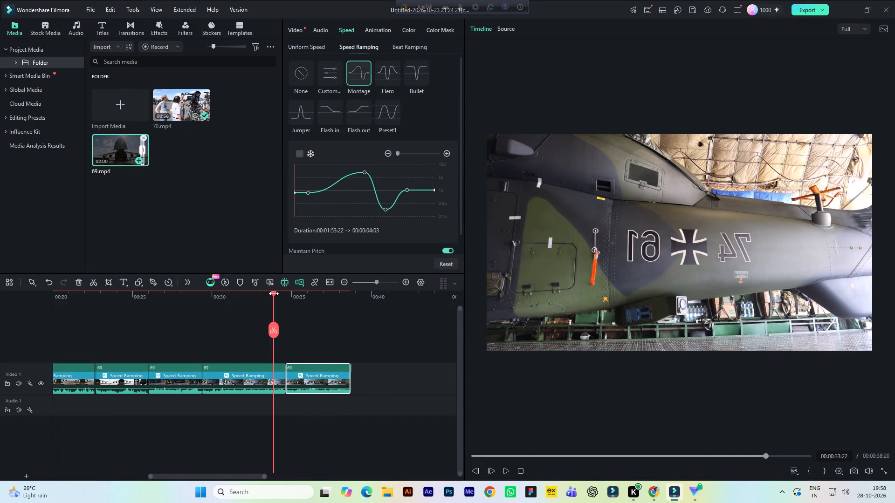
key("space")
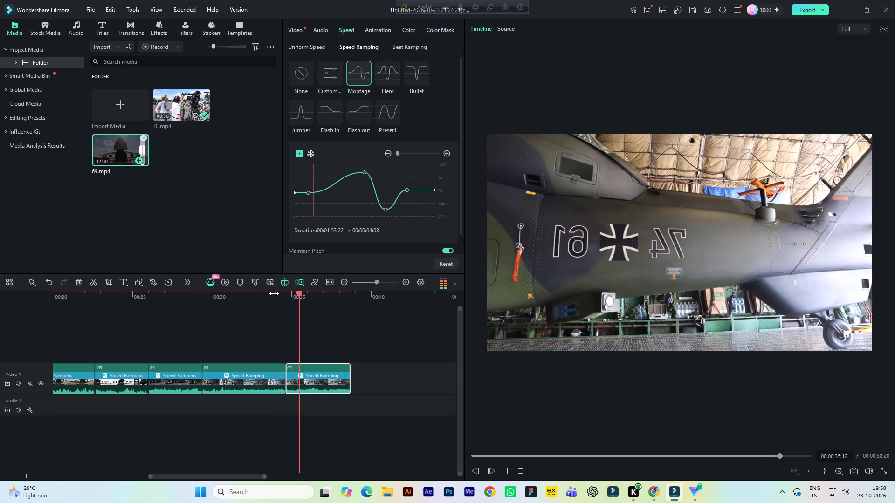
key("space")
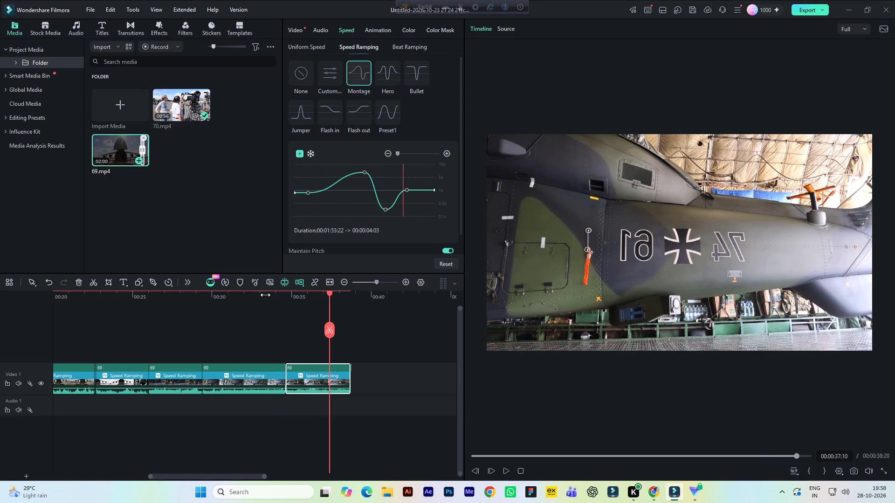
Play back the last 69.mp4 clip, the third helicopter shot, to check its Montage speed ramp.
left_click(272, 294)
key("space")
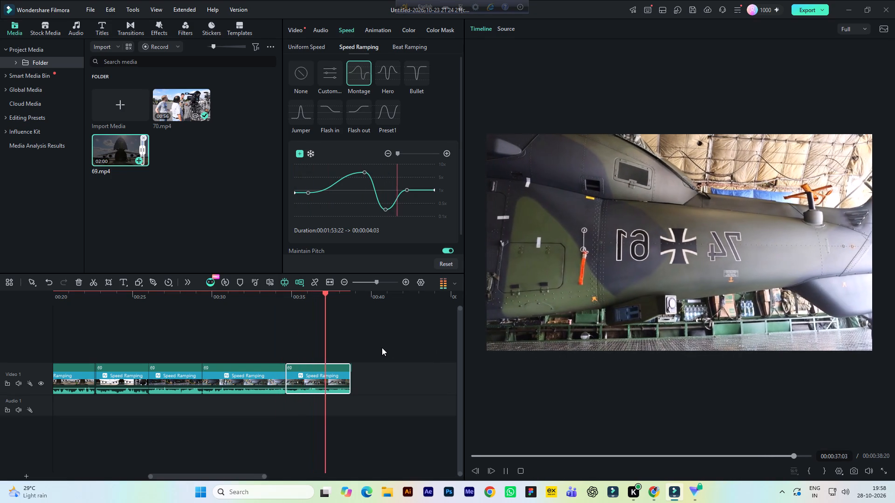
key("space")
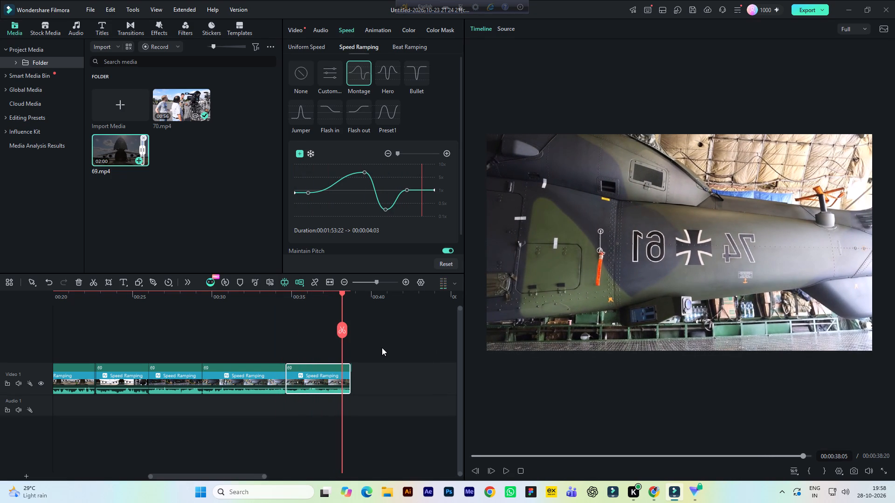
Switch to Chrome, search Google for "speed test" and try to run the internet speed test.
left_click(652, 492)
left_click(32, 30)
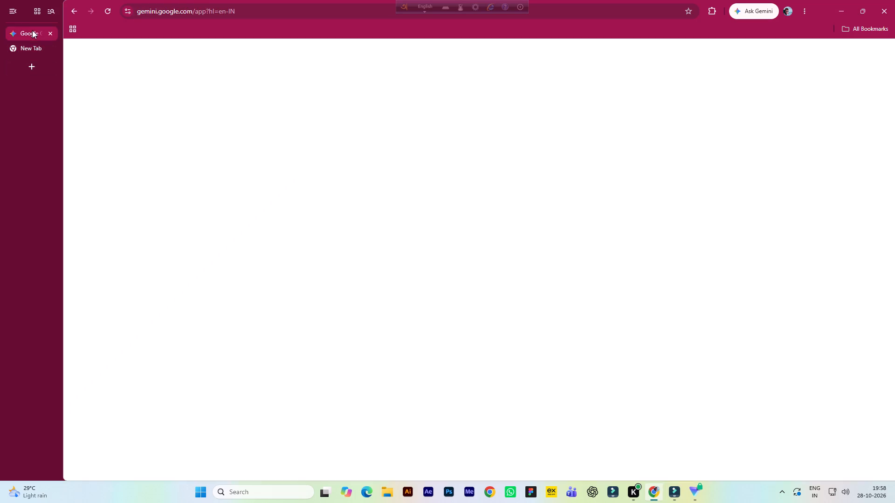
left_click(32, 45)
left_click(424, 177)
left_click(351, 198)
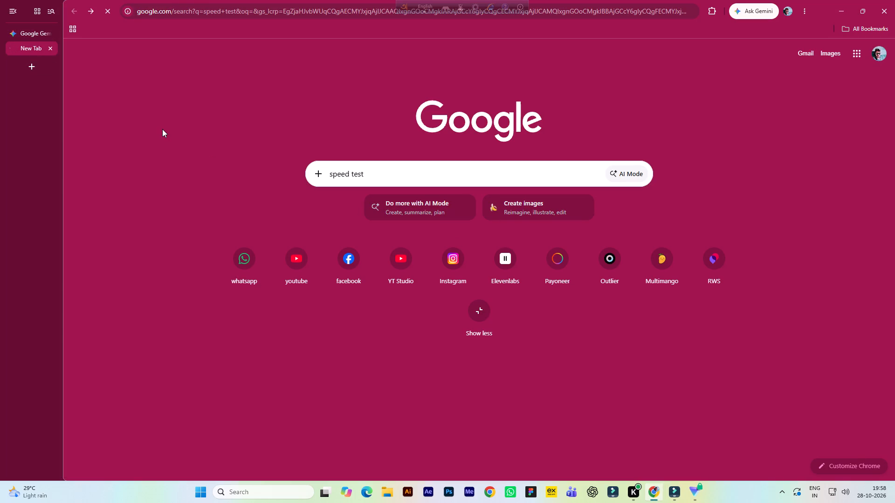
left_click(454, 252)
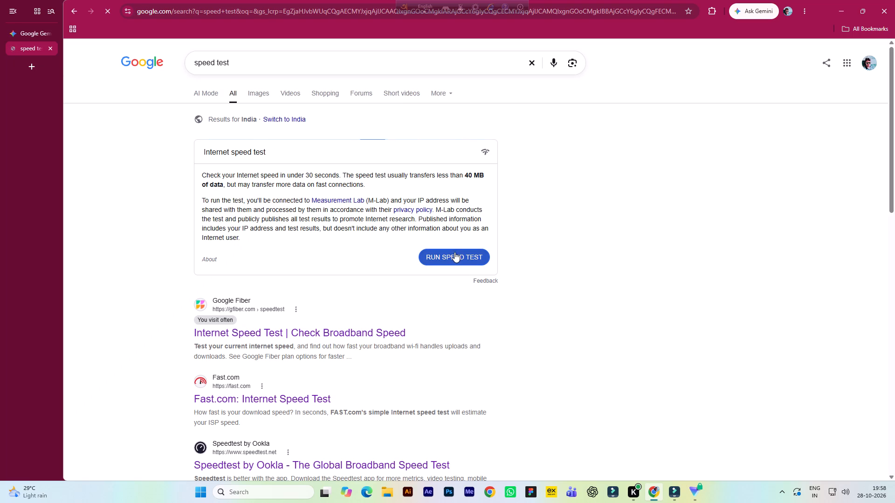
scroll(438, 312, "down", 2)
scroll(445, 305, "up", 3)
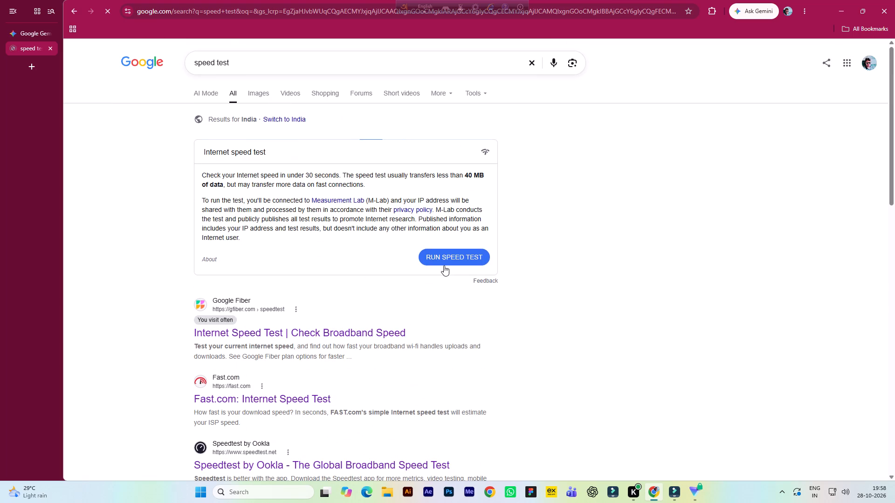
left_click(444, 259)
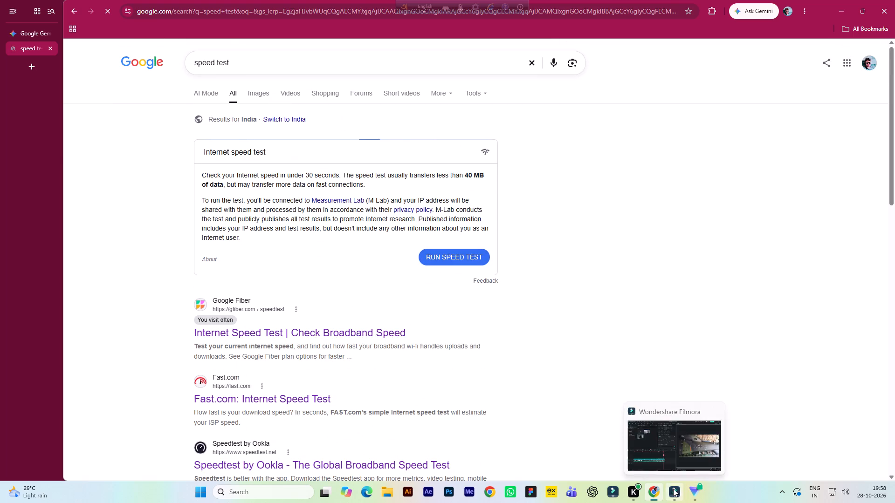
Return to Filmora and play back the last 69.mp4 clip's speed ramp again.
left_click(673, 489)
left_click(303, 294)
key("space")
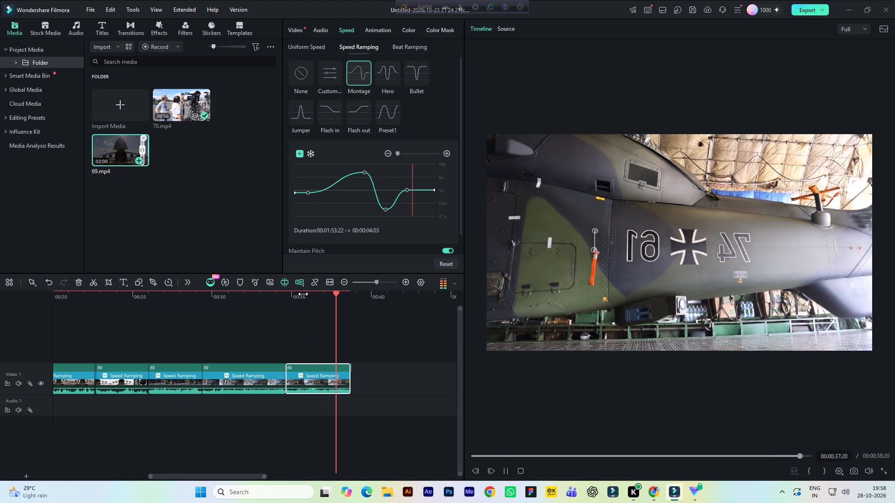
key("space")
Import the video 68 from the Pre folder into the project media.
left_click(113, 102)
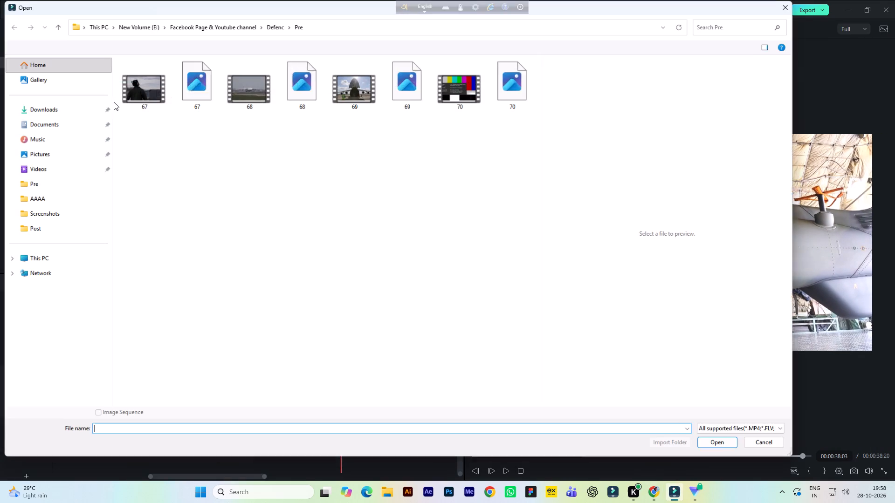
left_click(245, 93)
left_click(724, 444)
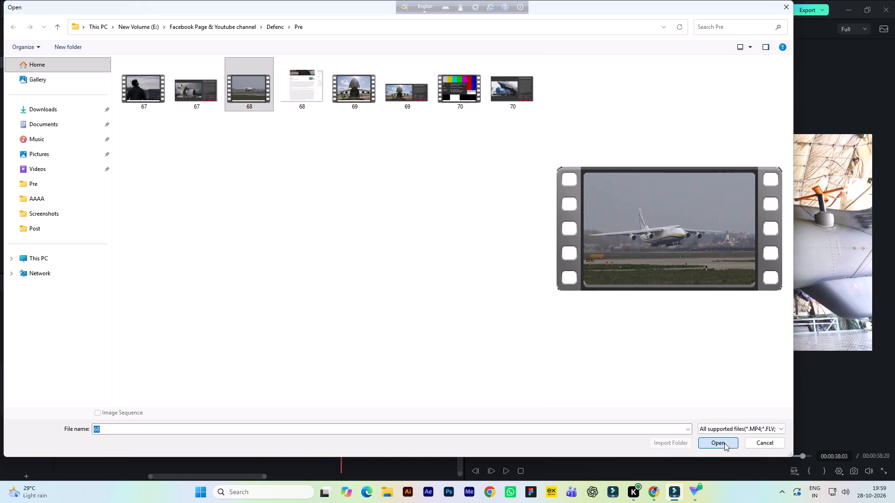
Preview the opening of 68.mp4 and mark its in point at 00:00:04:10, as the Antonov approaches the runway.
left_click(184, 150)
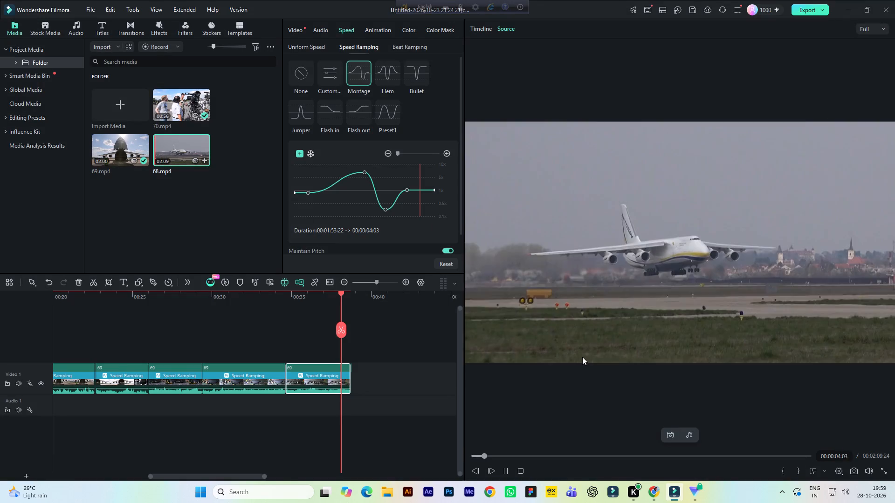
key("space")
left_click(485, 454)
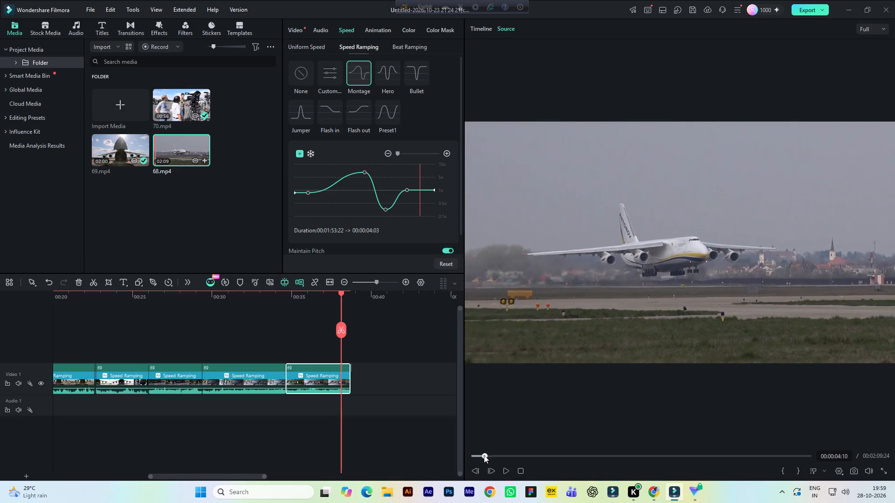
left_click(482, 455)
key("space")
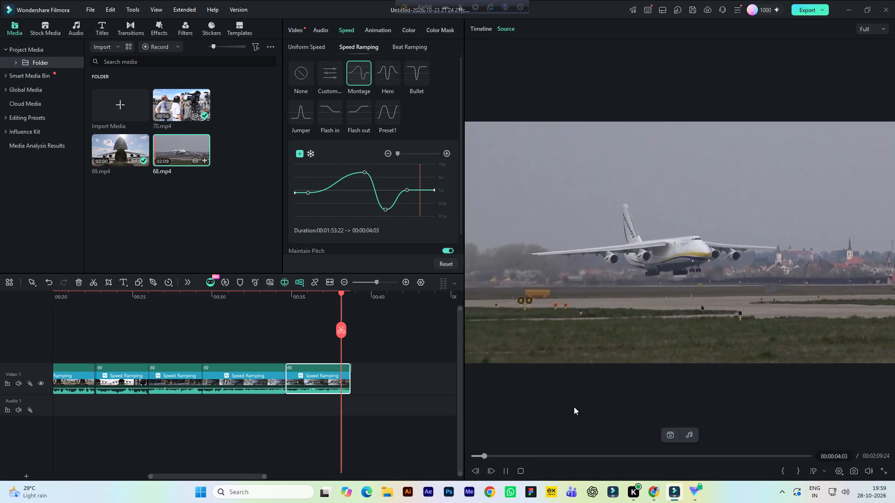
key("space")
left_click(782, 471)
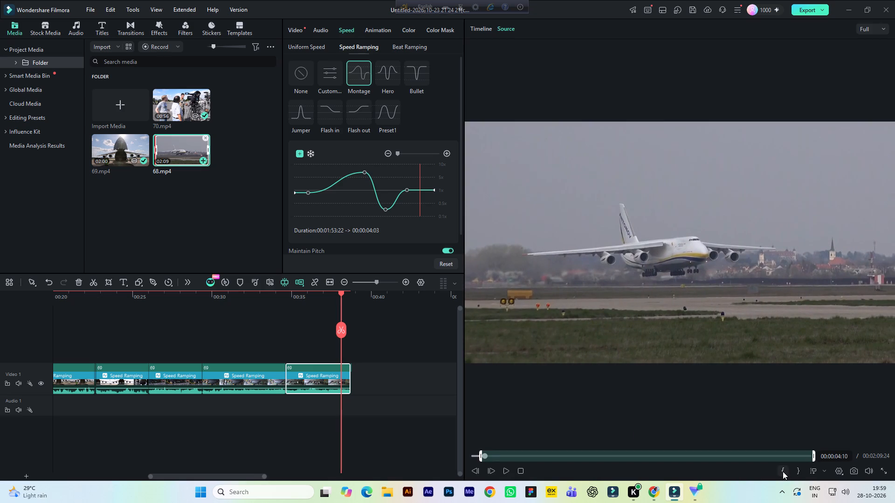
Skim 68.mp4 from the landing through the taxiing, cargo unloading and soldier shots towards the end, looking for usable footage.
key("space")
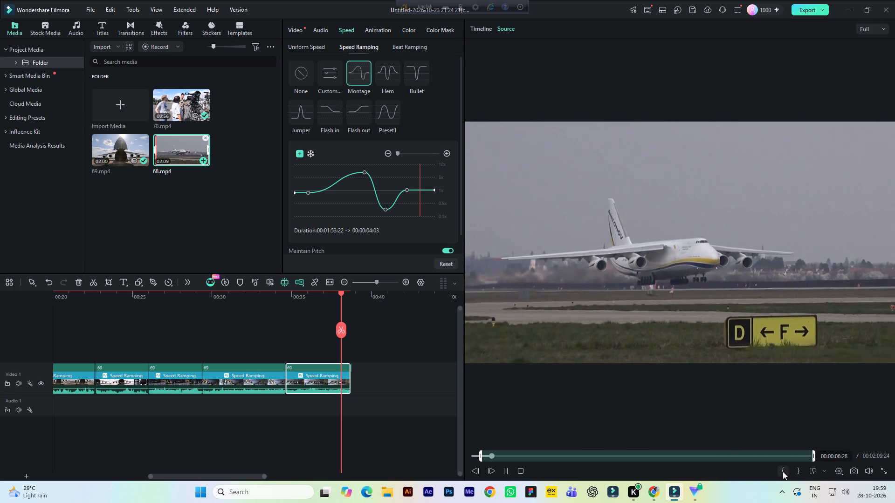
left_click(503, 455)
left_click(510, 454)
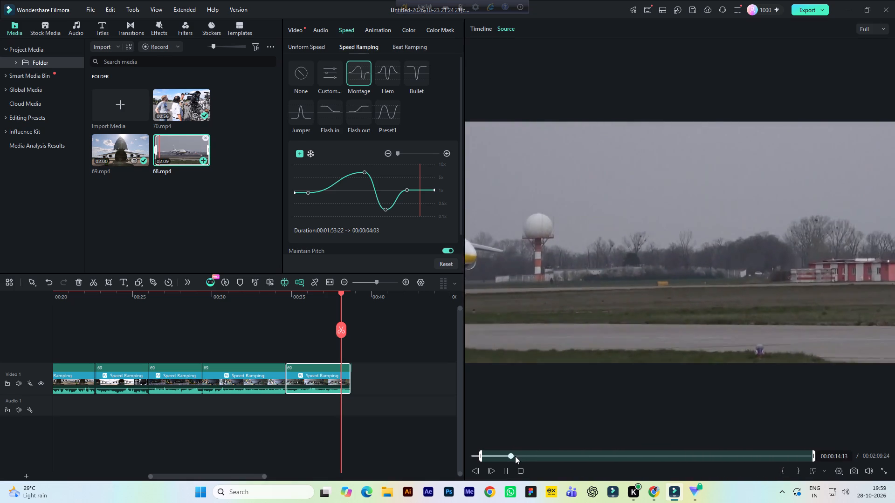
left_click(526, 457)
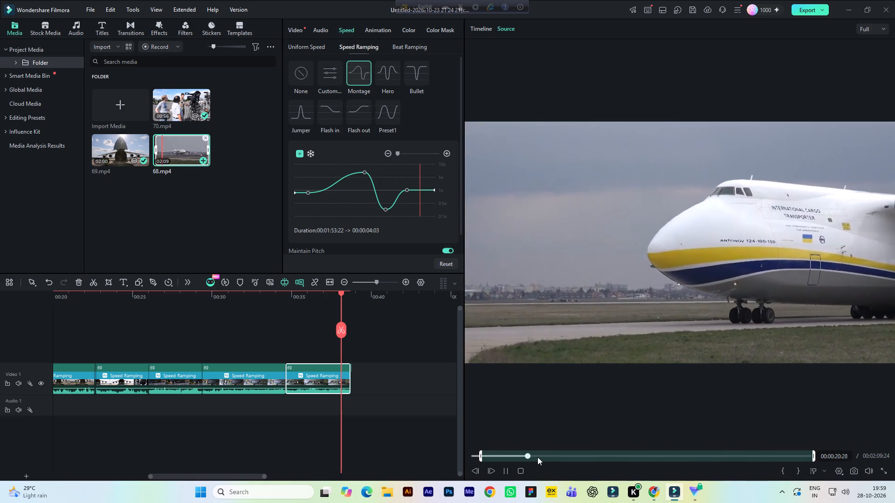
left_click(534, 455)
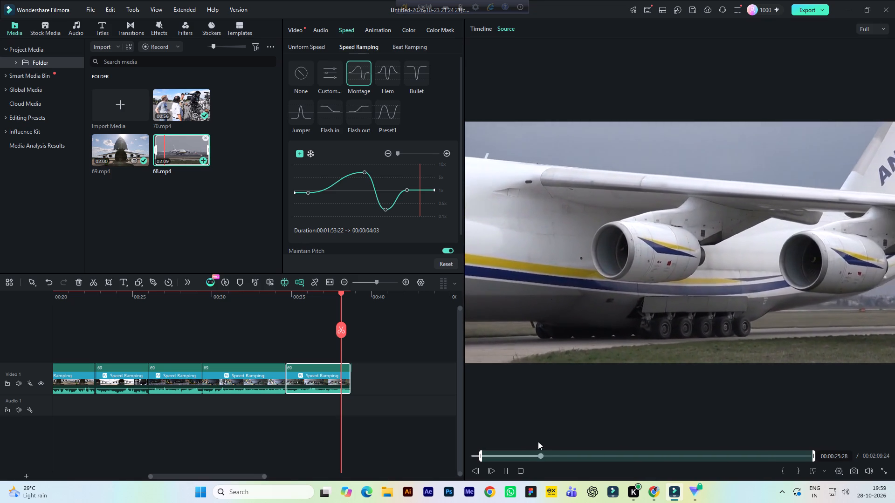
left_click(546, 455)
left_click(551, 456)
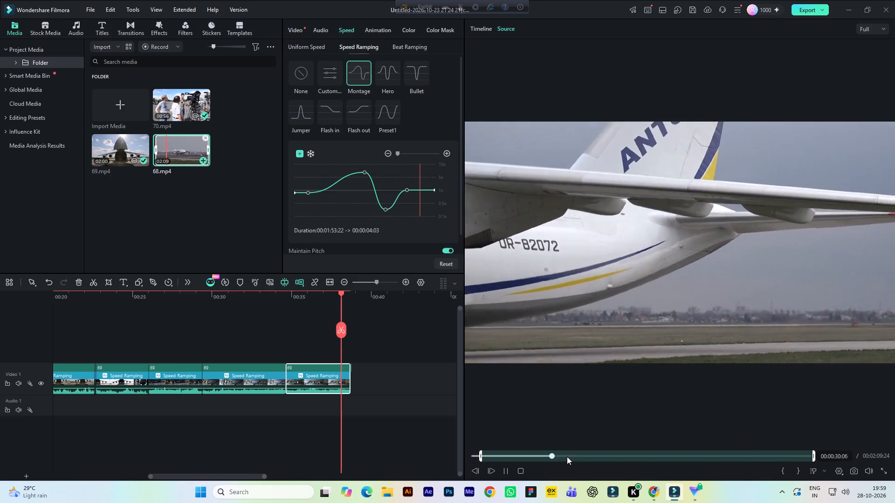
left_click(560, 455)
left_click(571, 455)
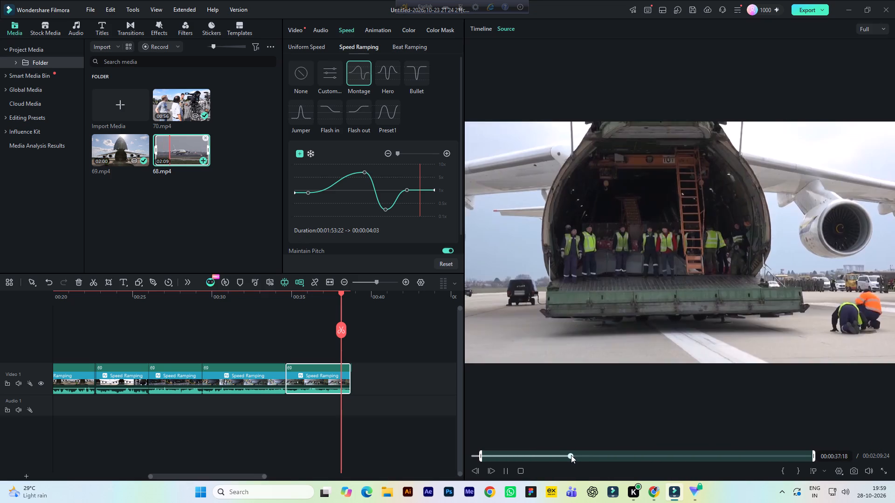
left_click(582, 457)
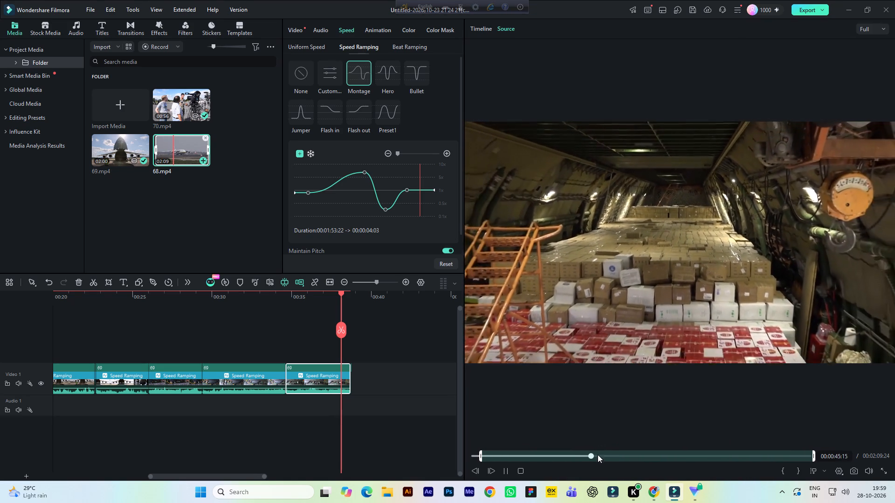
left_click(598, 455)
left_click(604, 455)
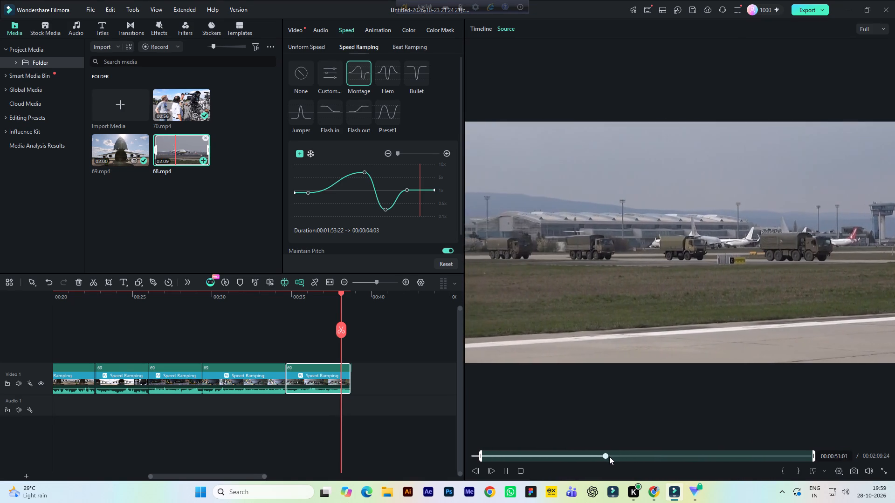
left_click(610, 456)
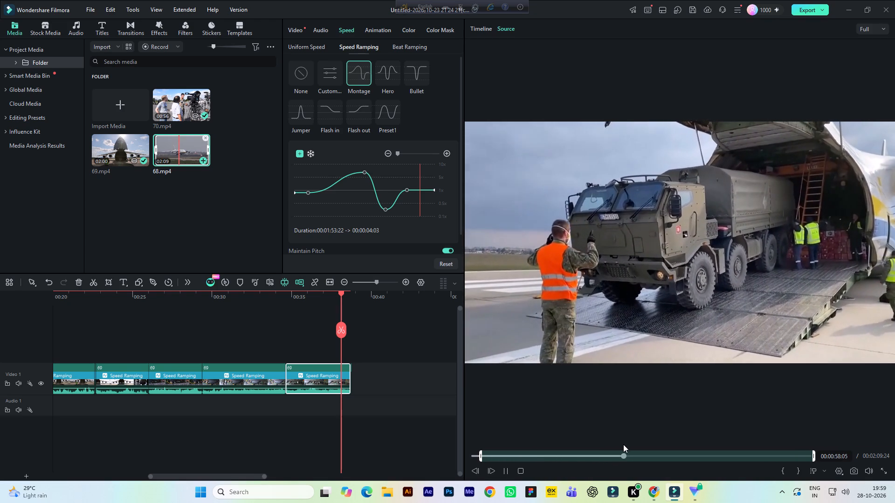
left_click(631, 456)
left_click(640, 456)
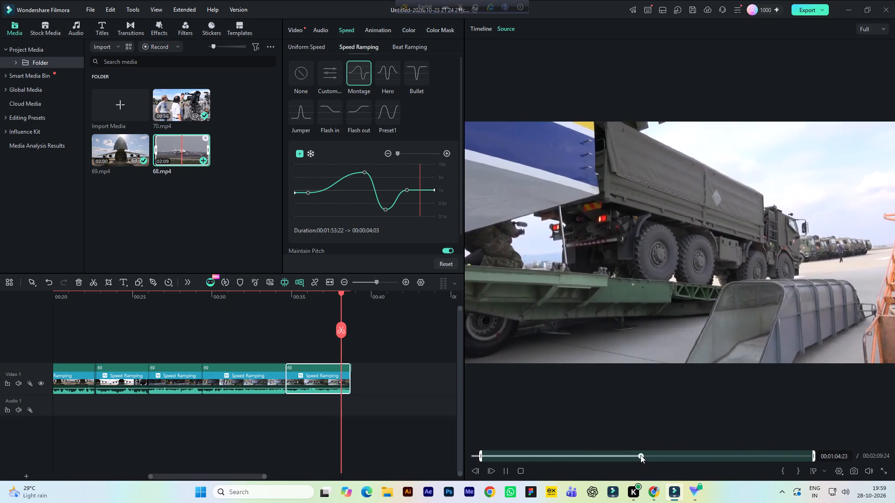
left_click(651, 456)
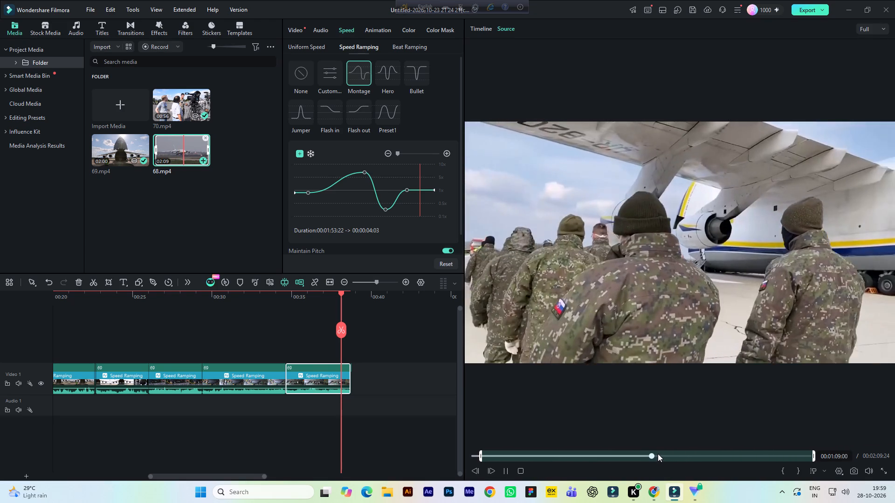
left_click(658, 454)
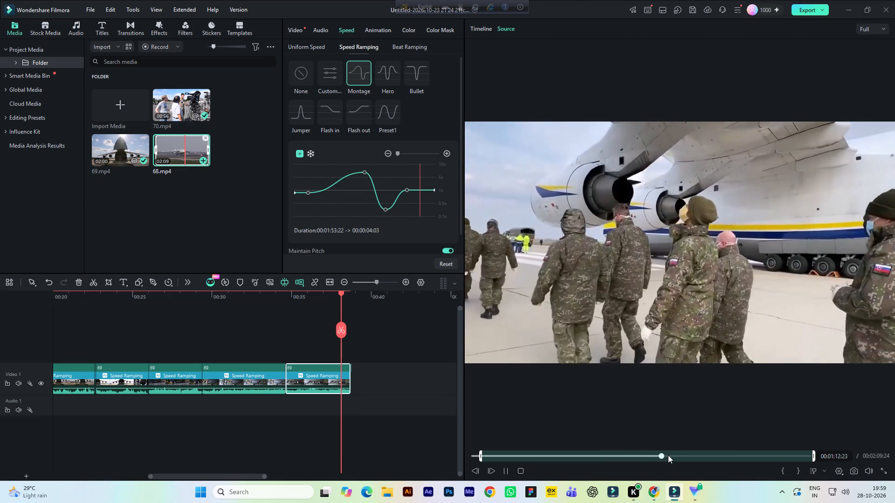
left_click(668, 455)
left_click(678, 455)
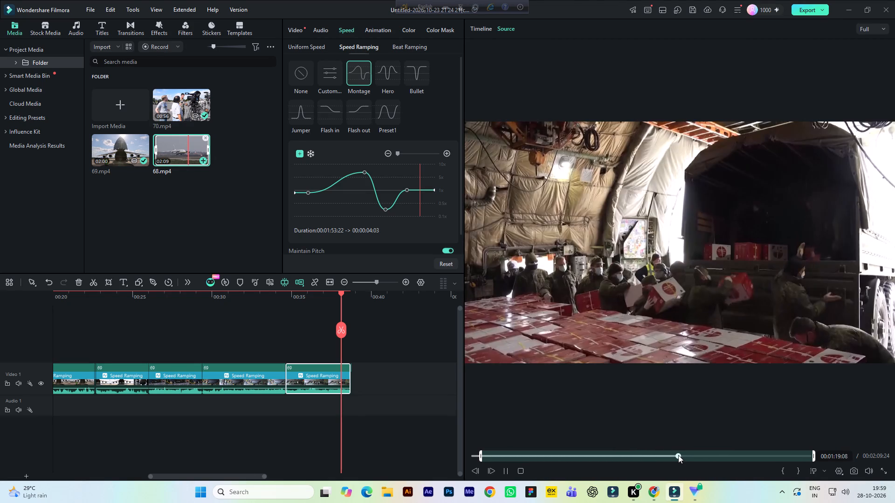
left_click(690, 456)
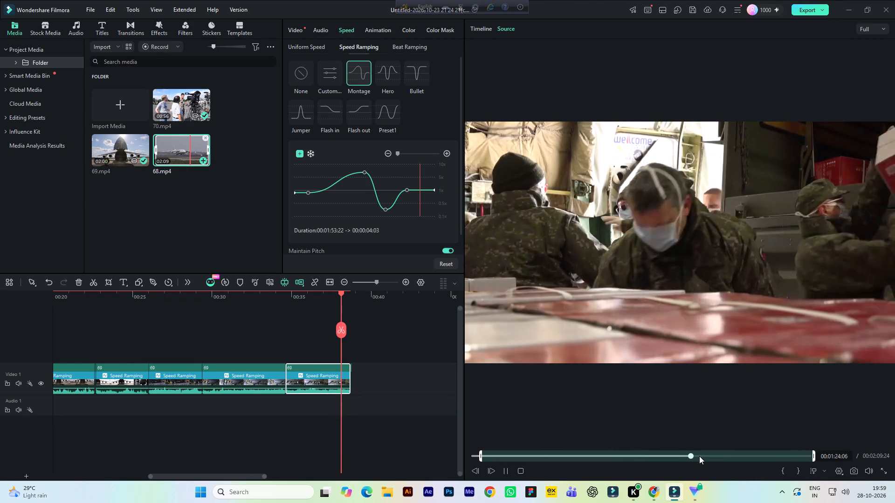
left_click(699, 456)
left_click(705, 455)
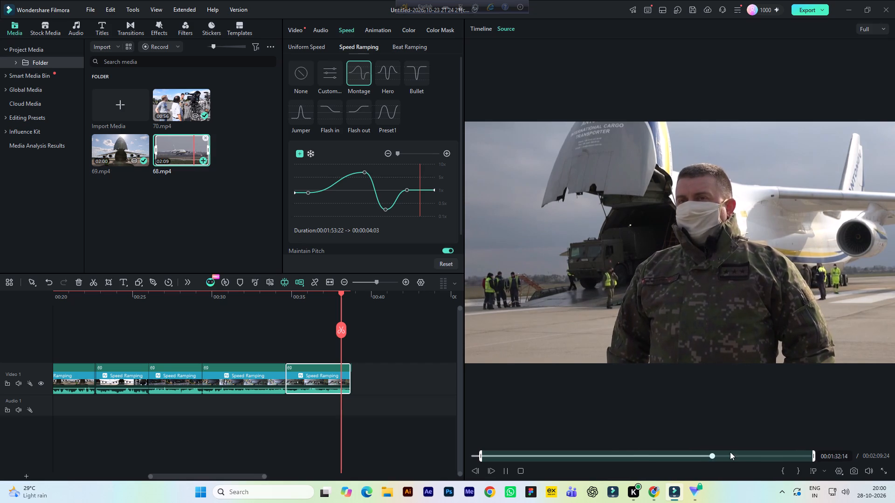
left_click(723, 455)
left_click(735, 457)
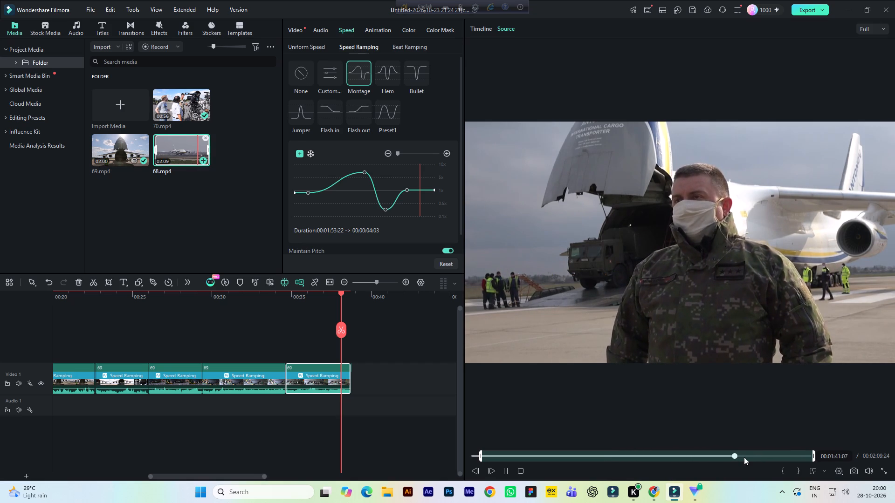
left_click(744, 457)
left_click(753, 457)
left_click(762, 457)
left_click(772, 457)
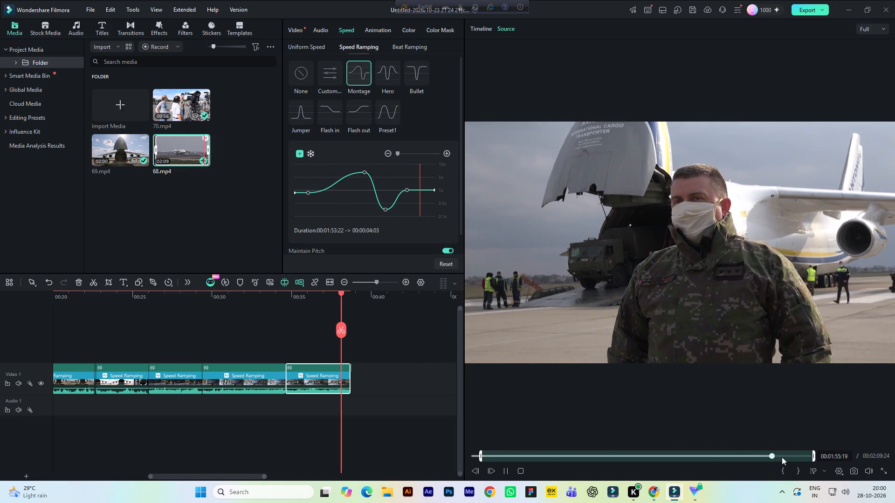
left_click(782, 457)
Review the 68.mp4 landing from its in point and mark the out point at 00:00:19:20, just before the nose close-up.
left_click(498, 457)
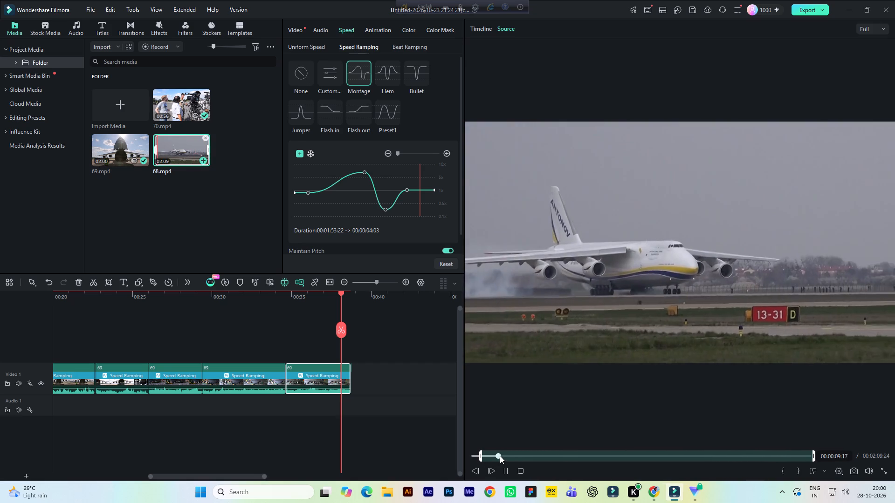
left_click_drag(500, 455, 480, 457)
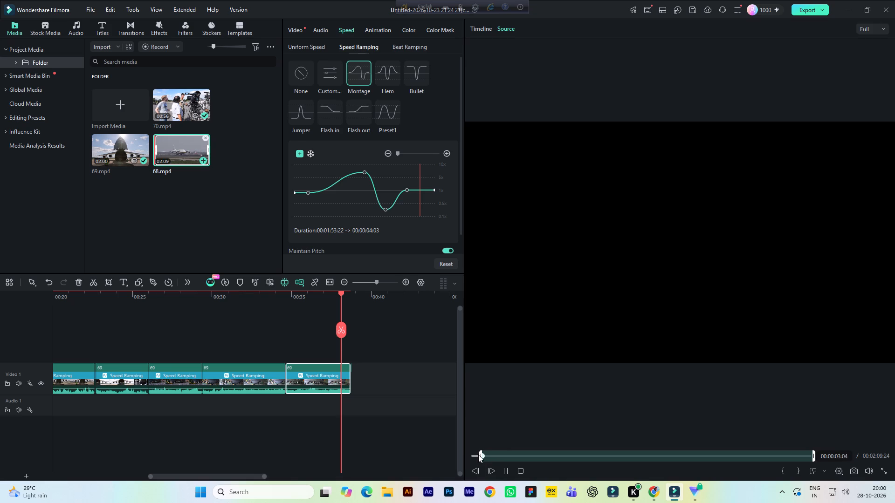
key("space")
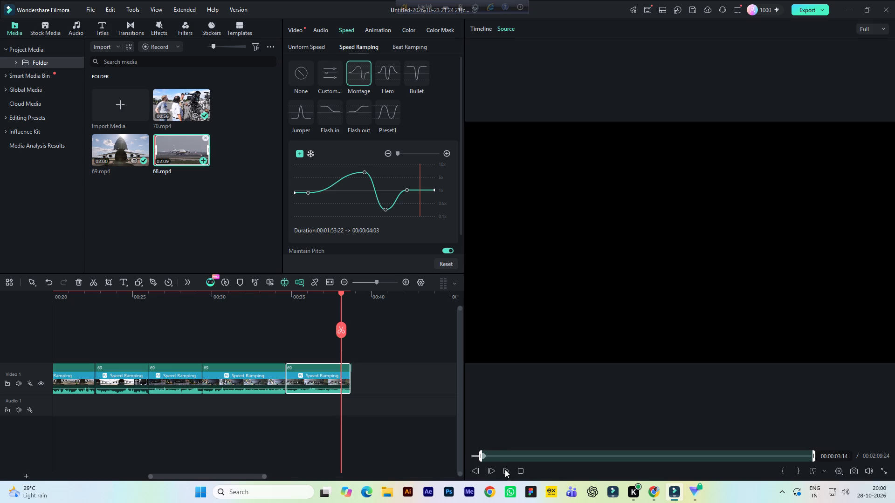
left_click(506, 469)
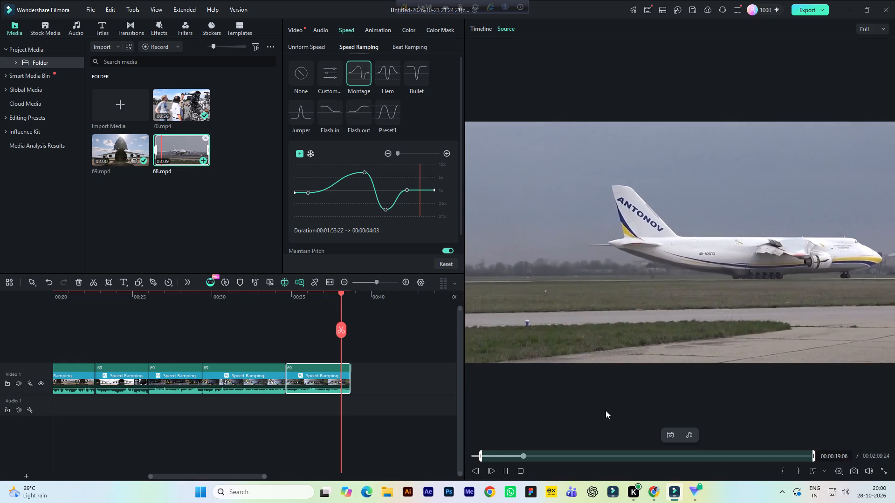
key("space")
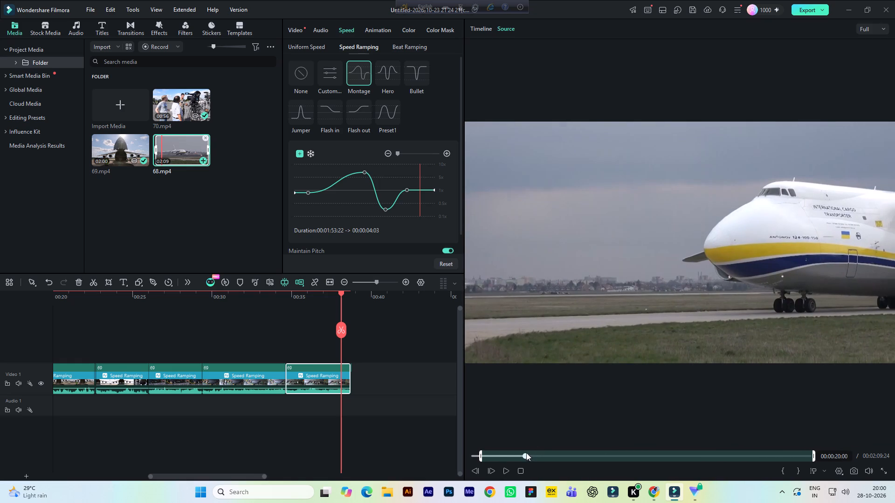
left_click(524, 454)
key("space")
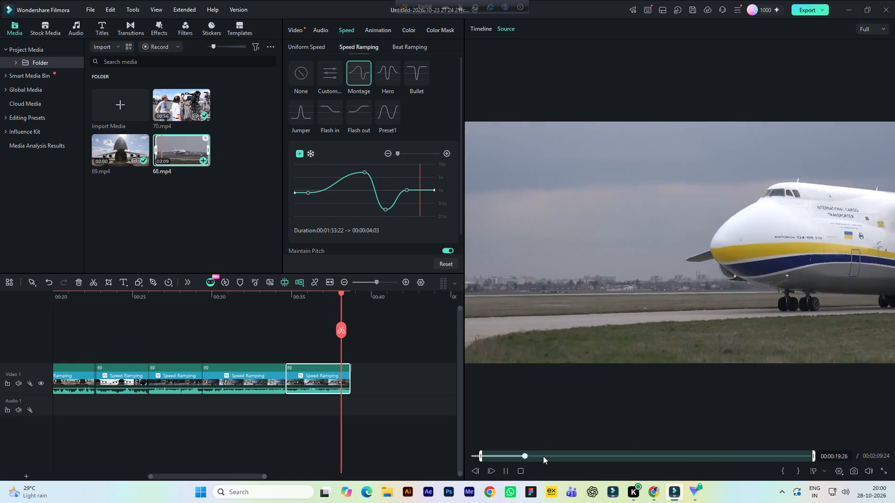
key("space")
left_click(527, 457)
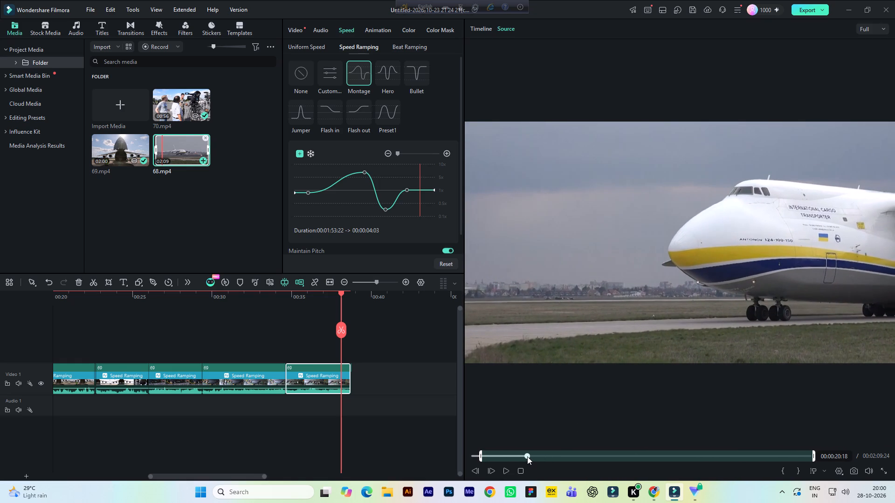
left_click(527, 456)
left_click(524, 455)
key("space")
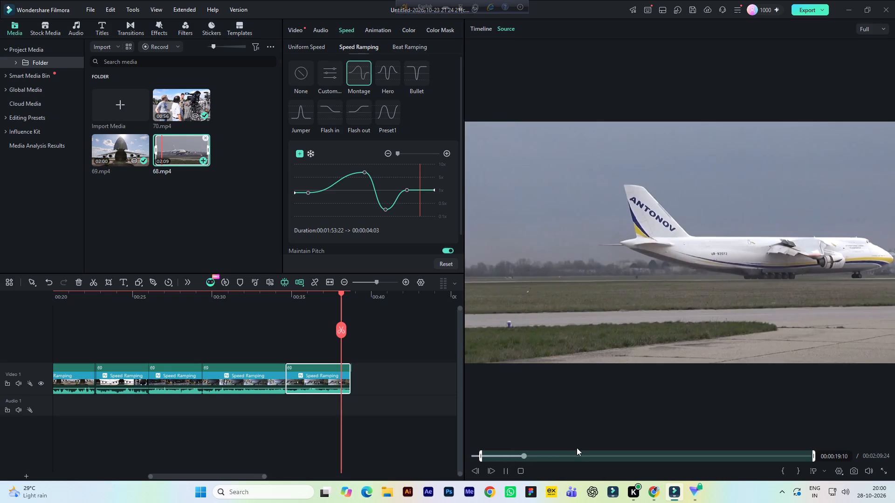
key("space")
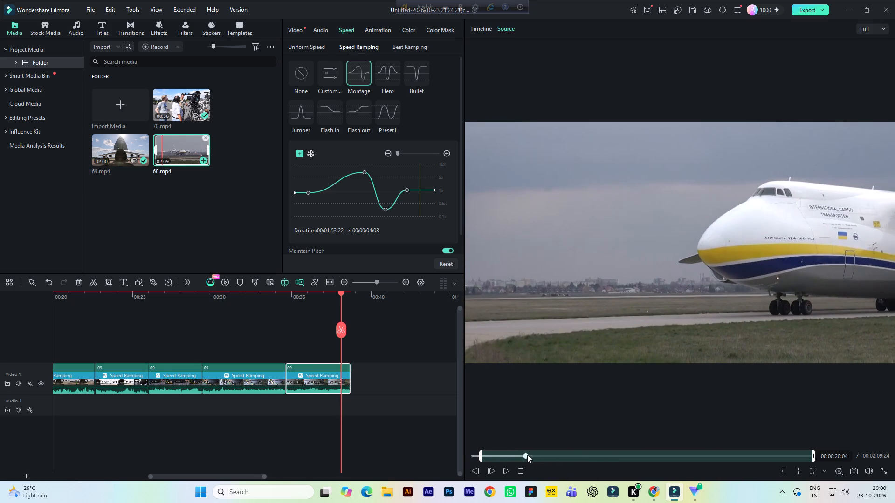
left_click(526, 455)
left_click(524, 455)
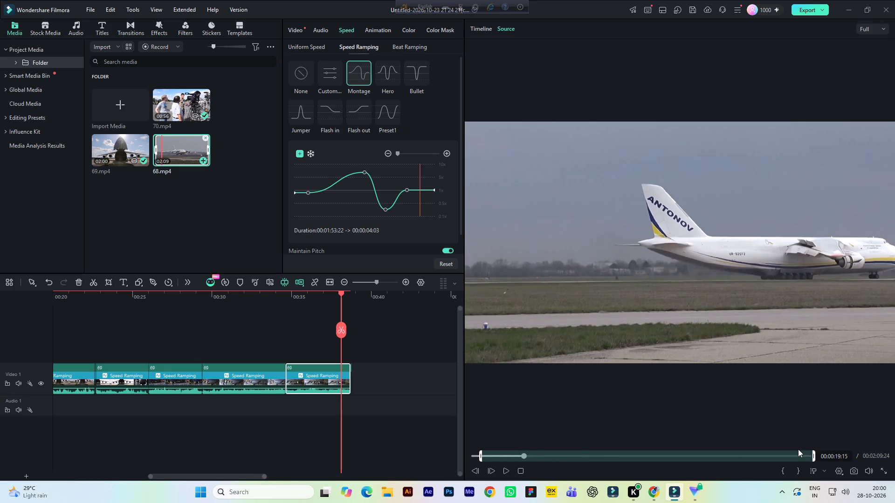
key("space")
key("space")
key("space")
key("space")
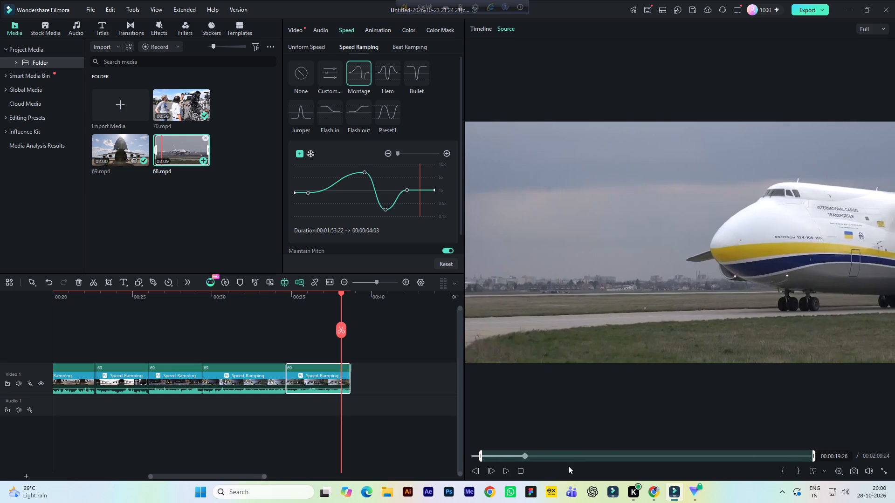
triple_click(478, 470)
triple_click(477, 470)
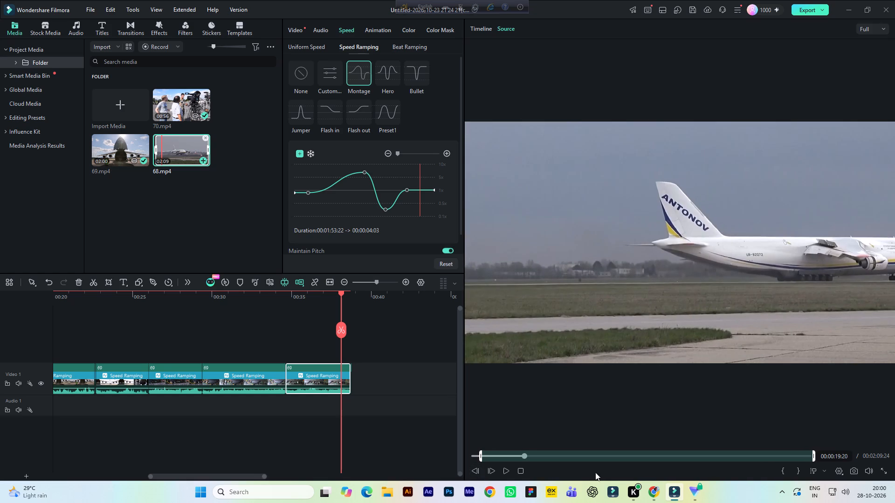
left_click(802, 472)
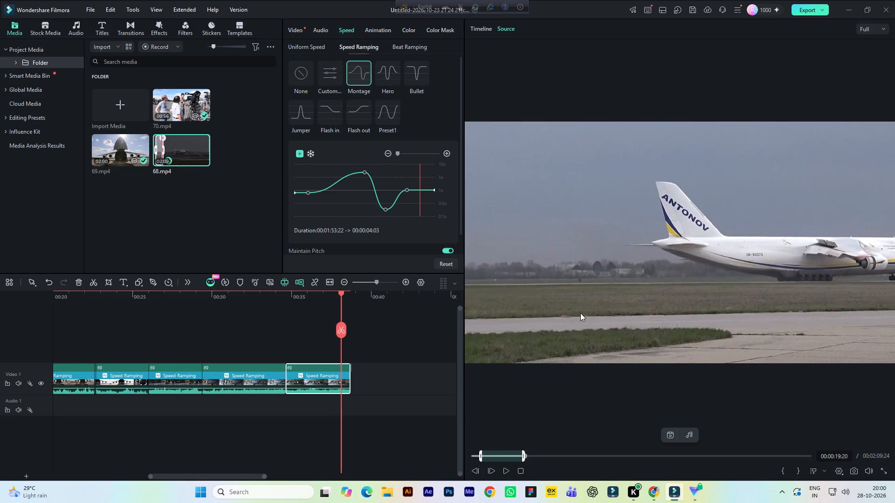
Add the marked 68.mp4 landing section to the end of Video 1, keeping the project settings at 1920x1080 25fps.
left_click_drag(612, 278, 405, 369)
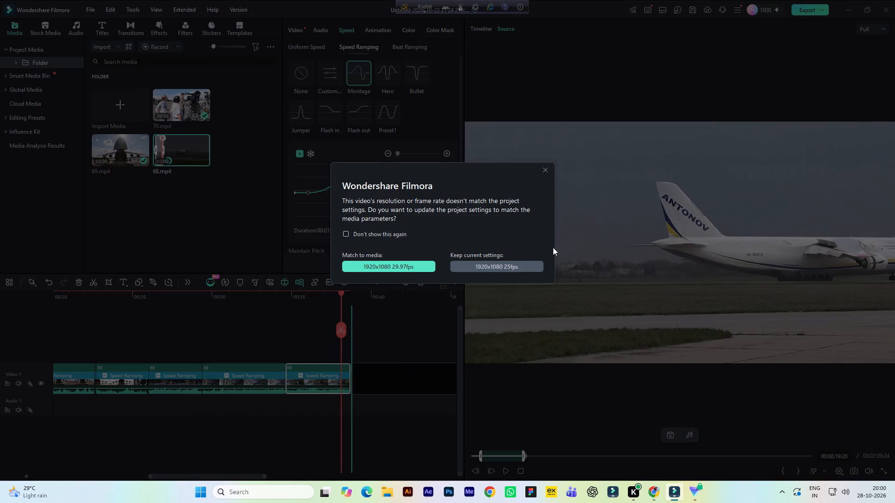
left_click(521, 266)
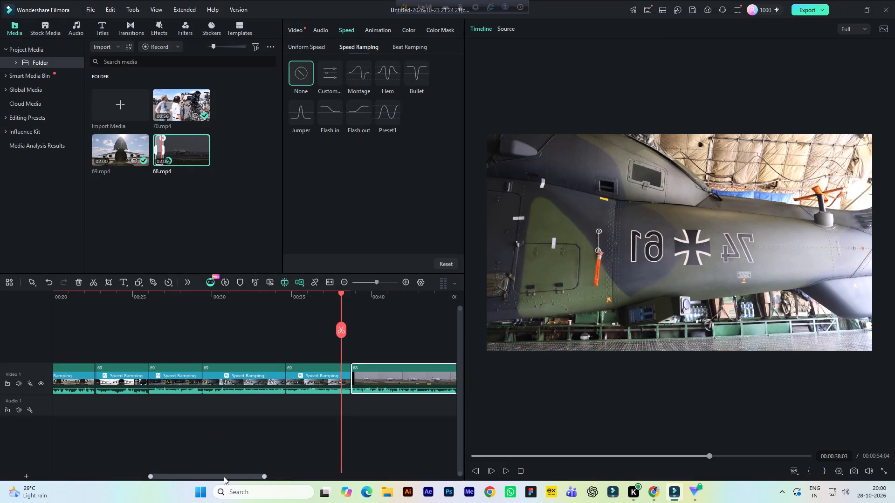
Set the new landing clip's brightness to 9, contrast to 18, highlight to 19 and shadow to 12.
left_click_drag(224, 476, 281, 483)
key("space")
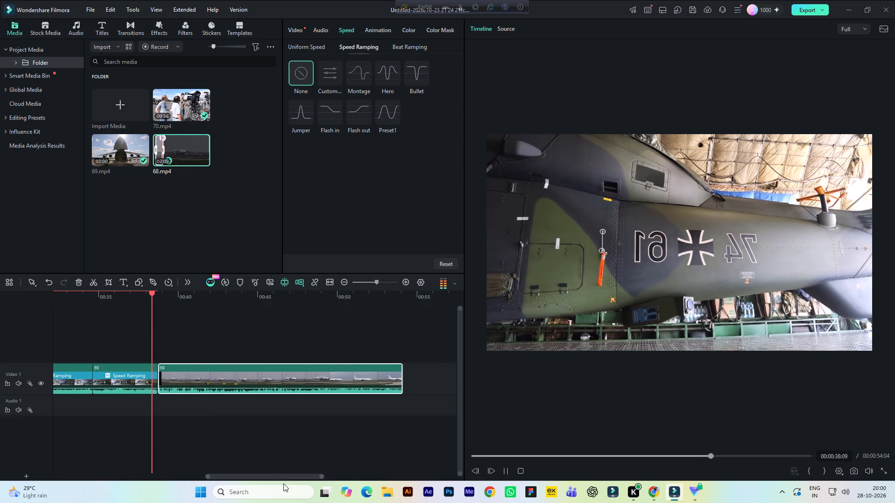
key("space")
left_click(281, 378)
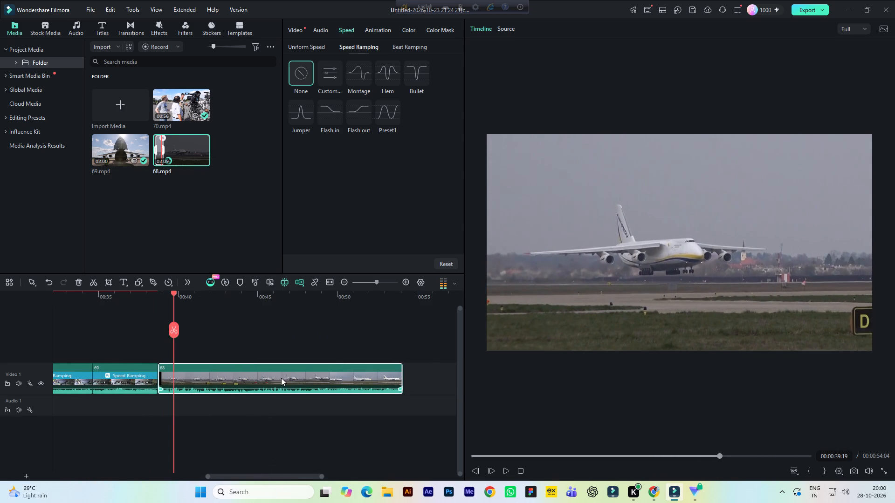
left_click(404, 27)
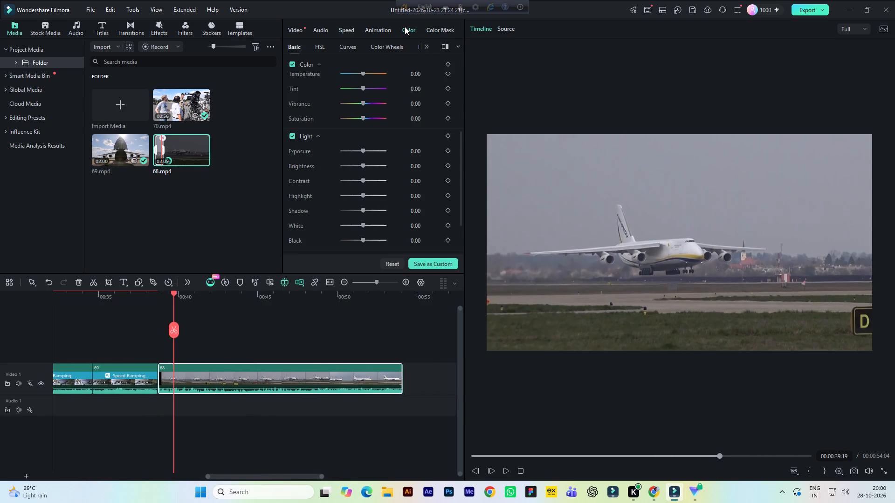
scroll(387, 138, "down", 1)
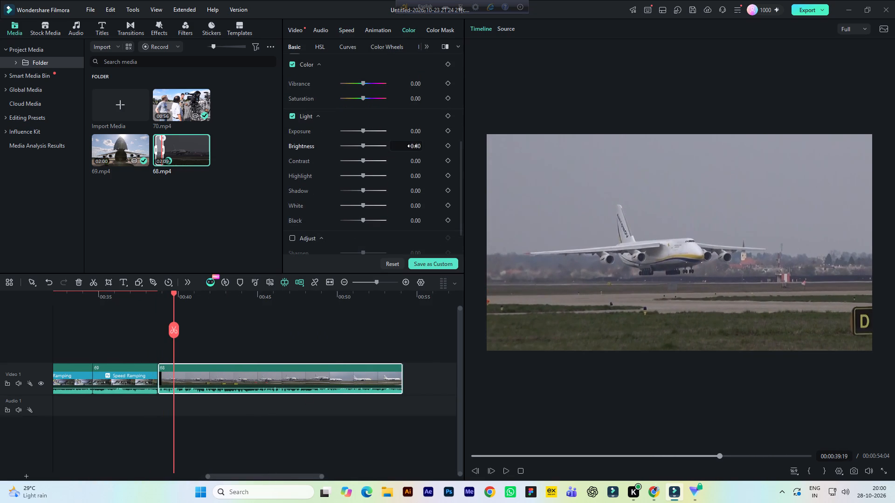
left_click(412, 146)
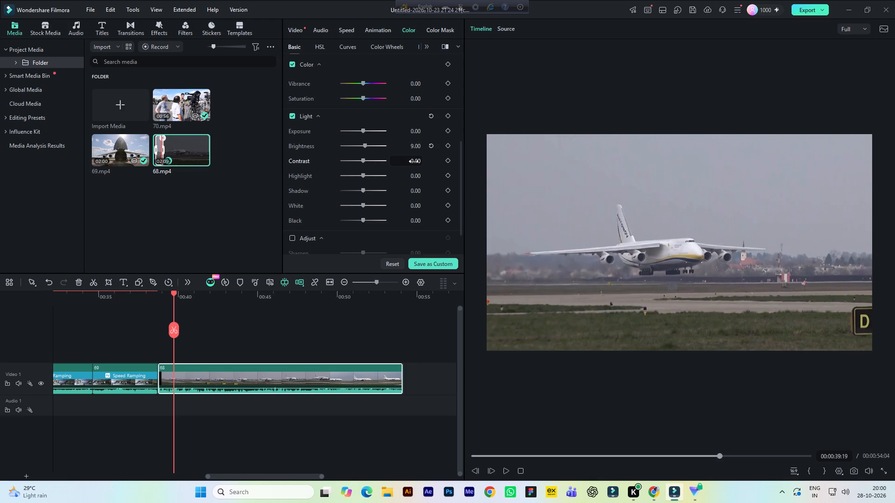
left_click(413, 162)
left_click(413, 172)
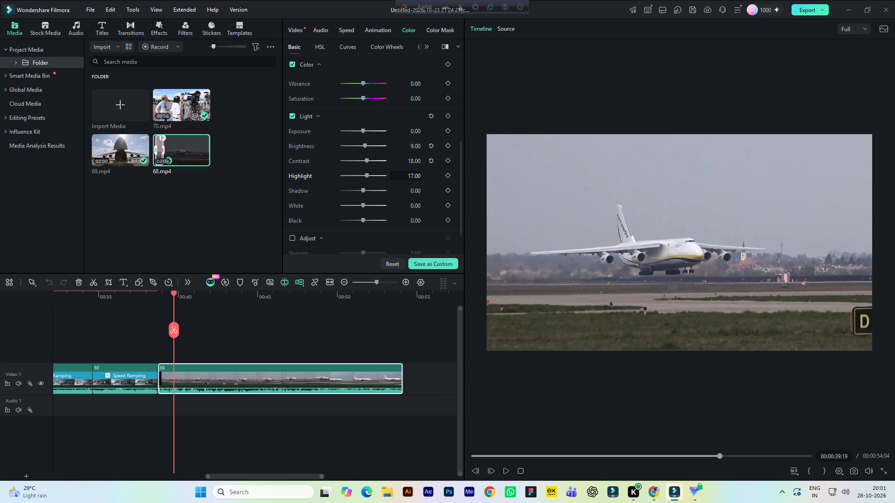
left_click(413, 192)
Set the landing clip's saturation to 12 and vibrance to 13.
left_click(416, 100)
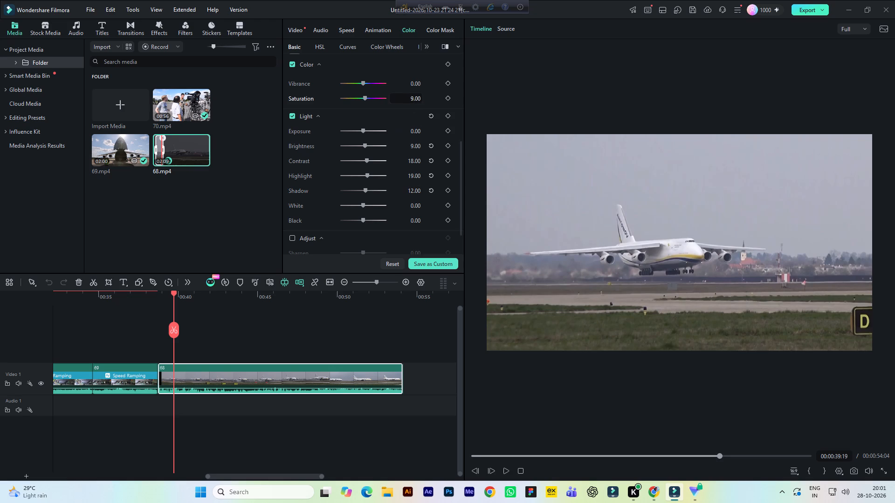
scroll(408, 114, "up", 1)
left_click(416, 108)
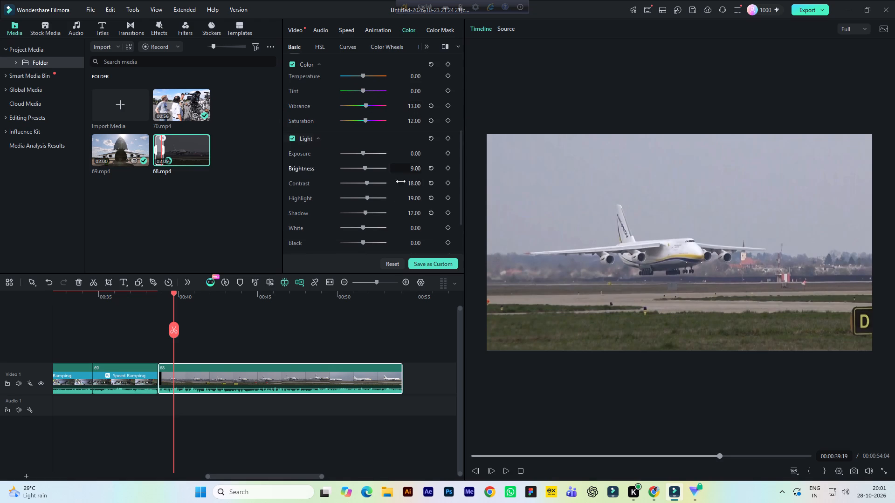
Save the project while briefly playing back the colour-corrected landing clip.
key("space")
key("ctrl+s")
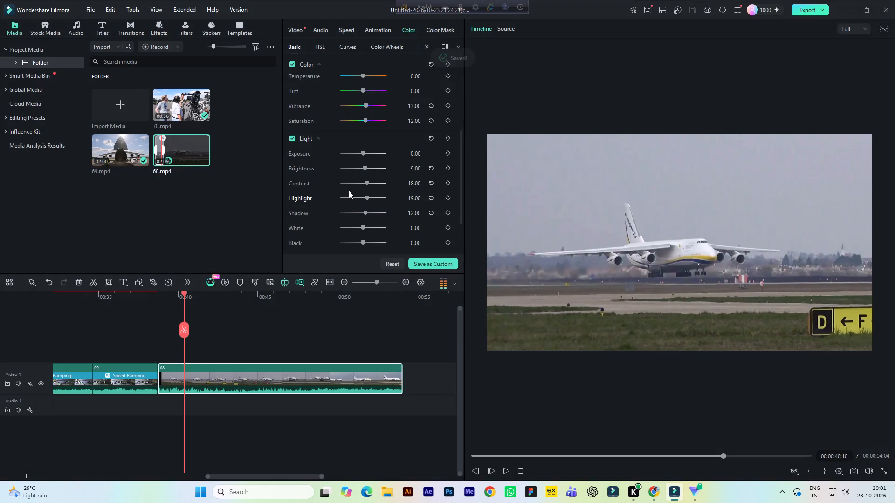
key("space")
key("space")
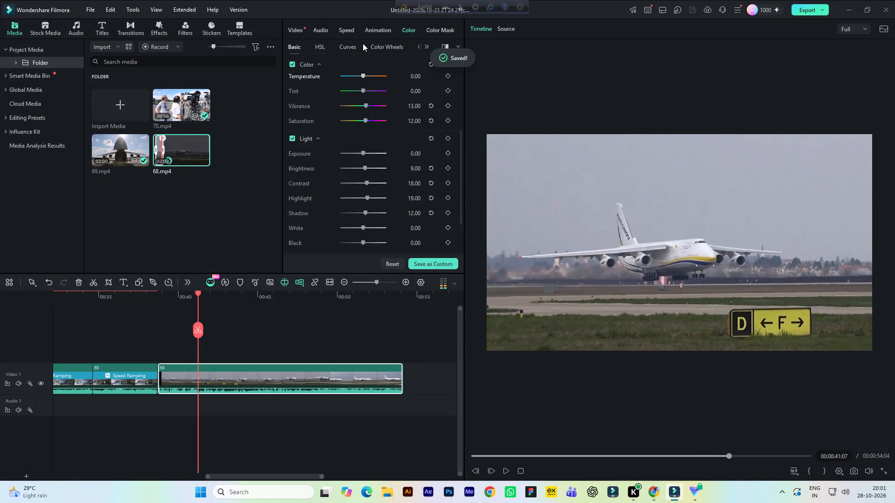
Apply the Montage speed ramping preset to the landing clip.
left_click(349, 34)
left_click(350, 45)
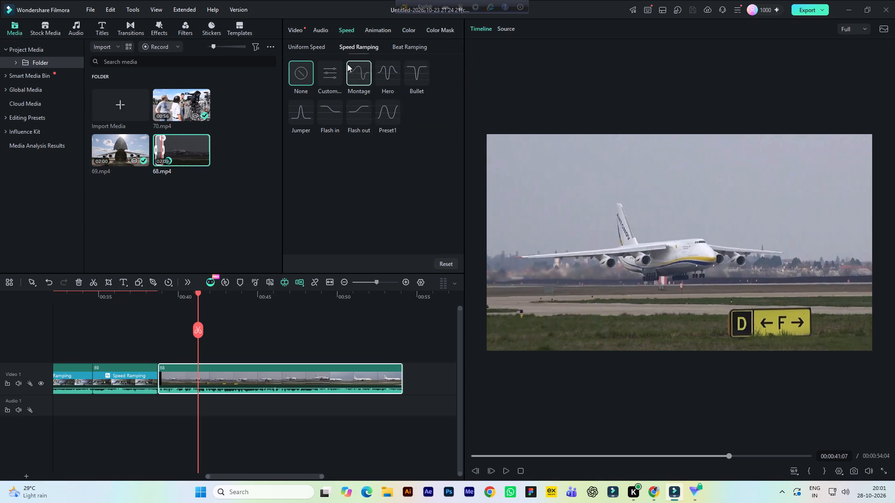
left_click(357, 73)
Play back the landing clip's Montage speed ramp twice, from just before the clip and again from its start.
left_click(149, 294)
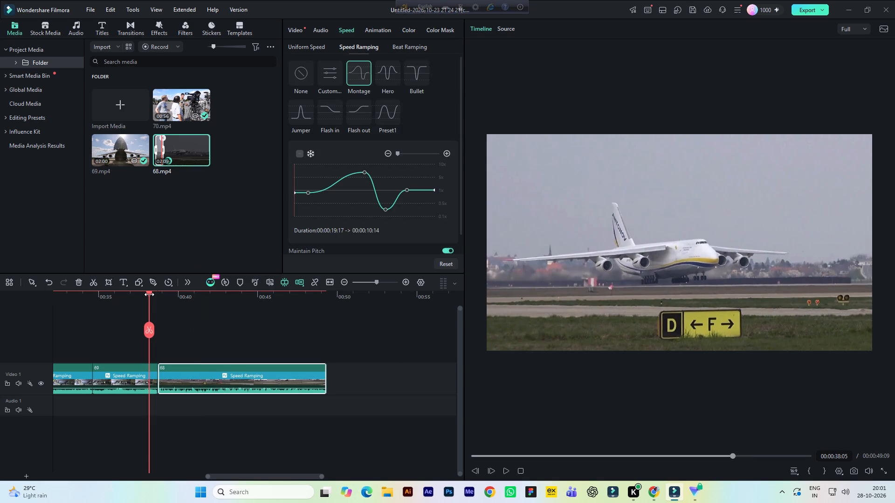
key("space")
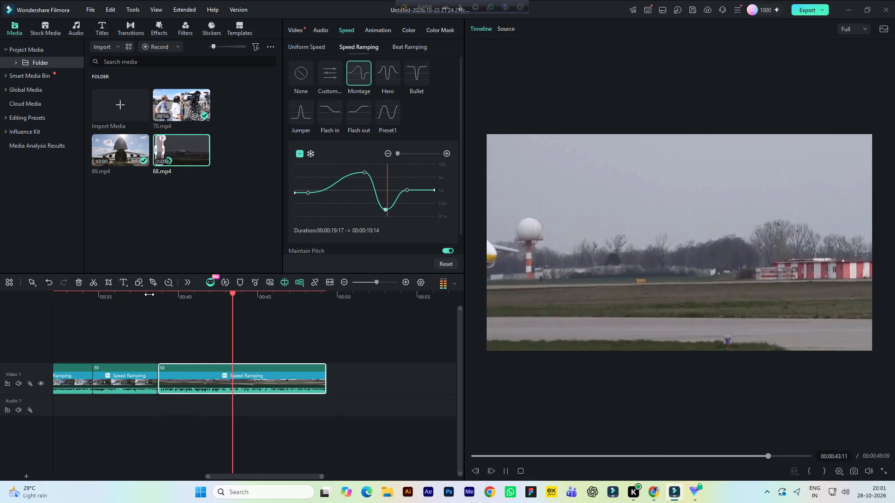
key("space")
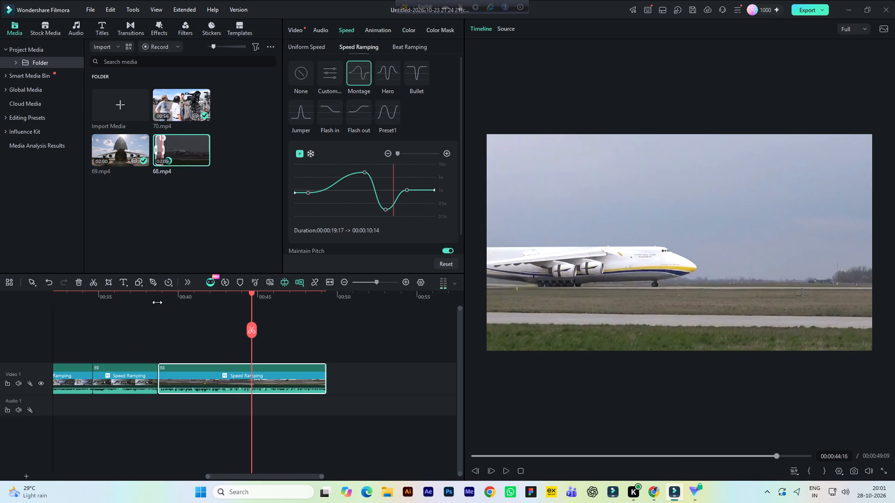
left_click(159, 298)
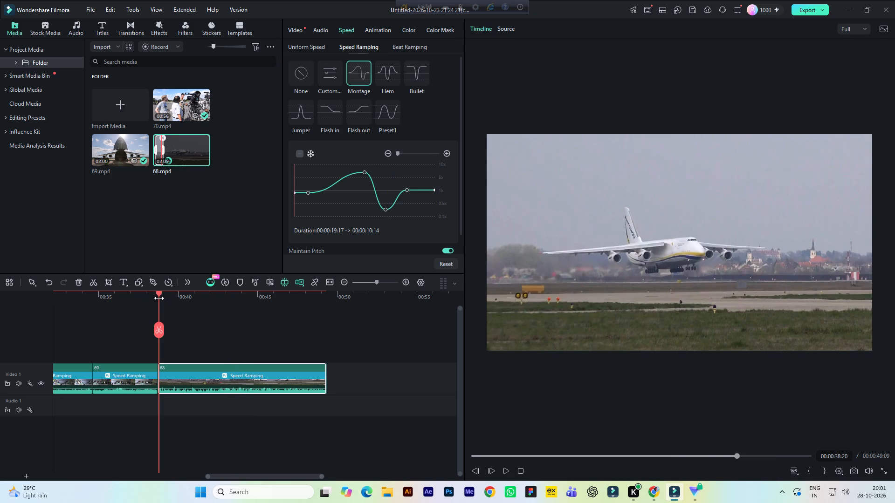
key("space")
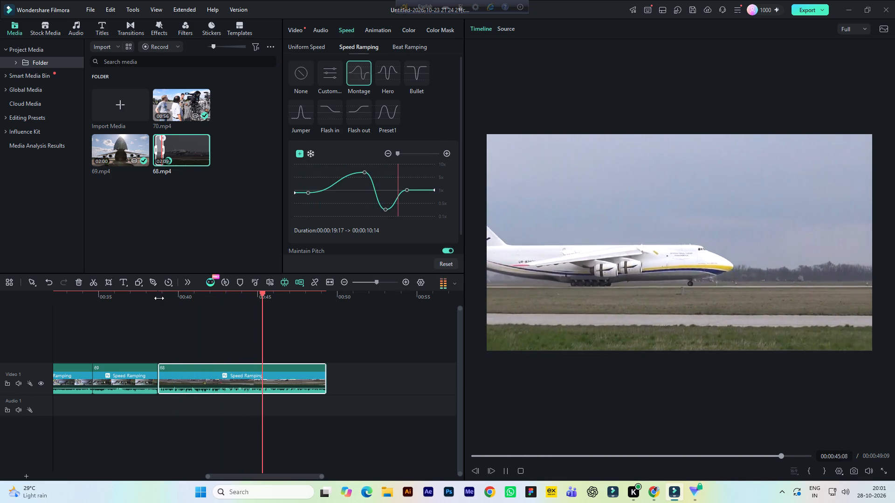
key("space")
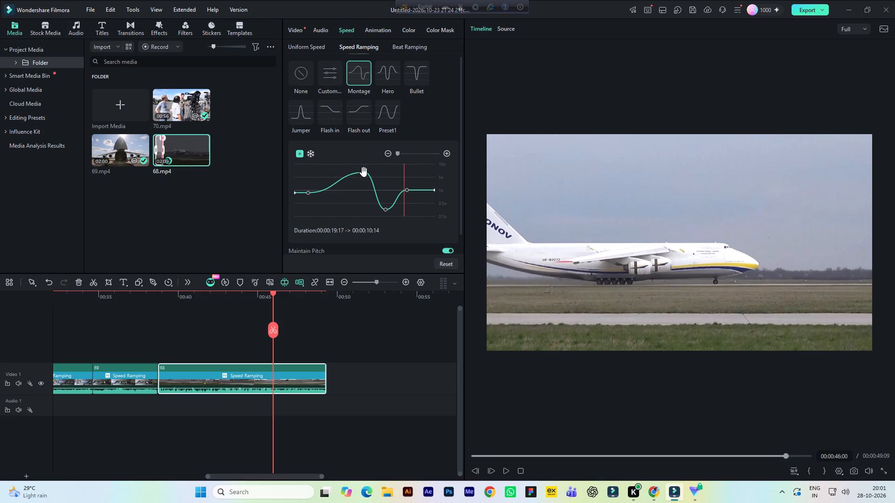
Customise the landing clip's Montage speed curve by moving its fast peak and slow dip earlier and slightly raising the point after the dip.
left_click_drag(364, 173, 354, 174)
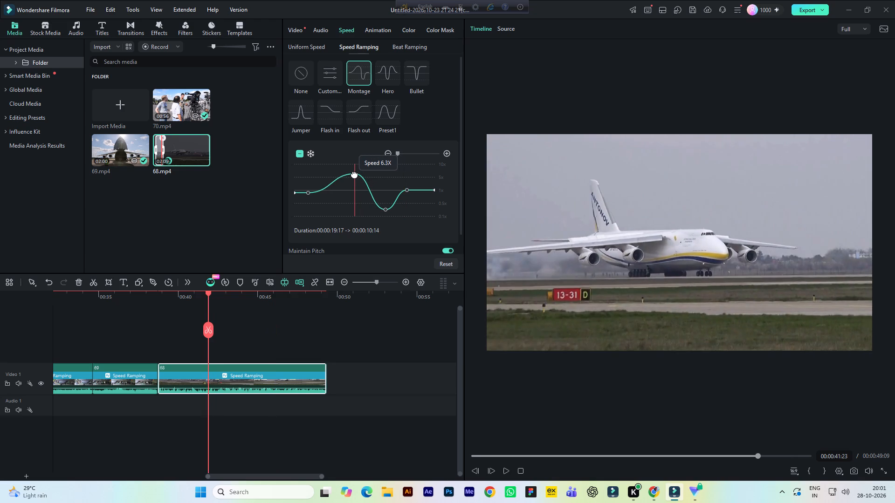
left_click_drag(354, 174, 349, 172)
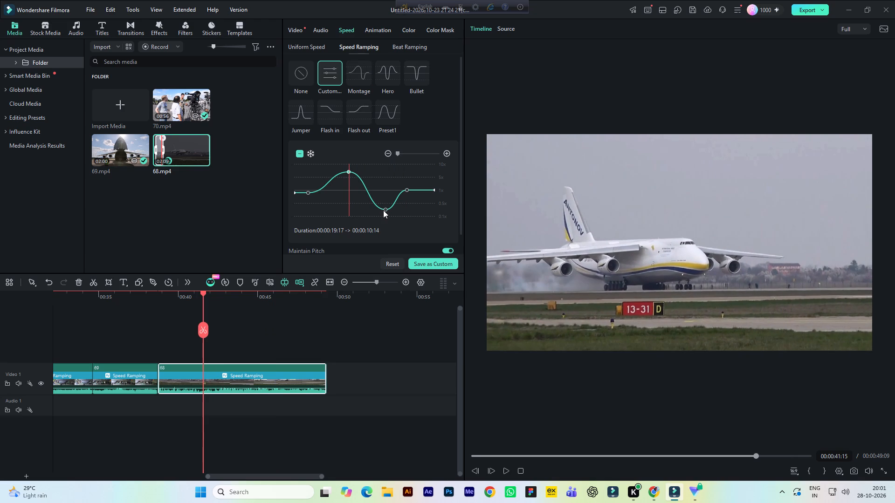
left_click_drag(385, 210, 372, 208)
left_click(372, 208)
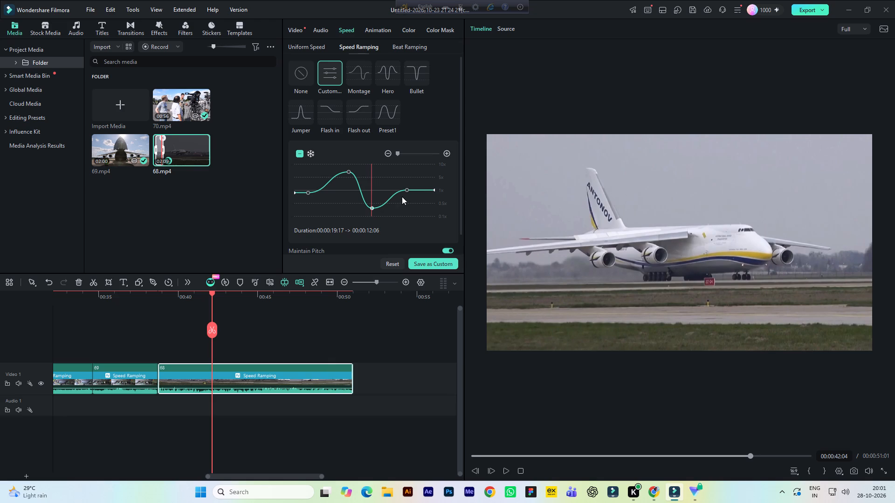
left_click(406, 190)
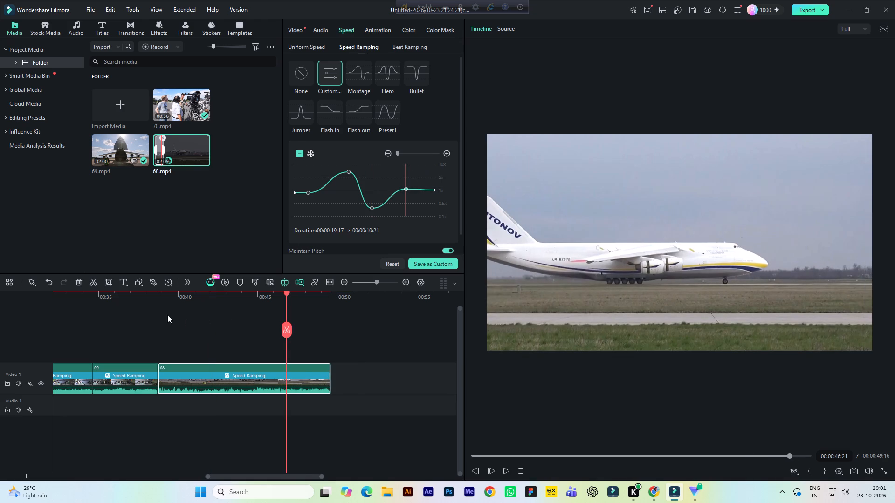
Play back the landing clip's adjusted speed ramp and scrub through its slow section and the side view of the taxiing aircraft.
left_click(156, 295)
key("space")
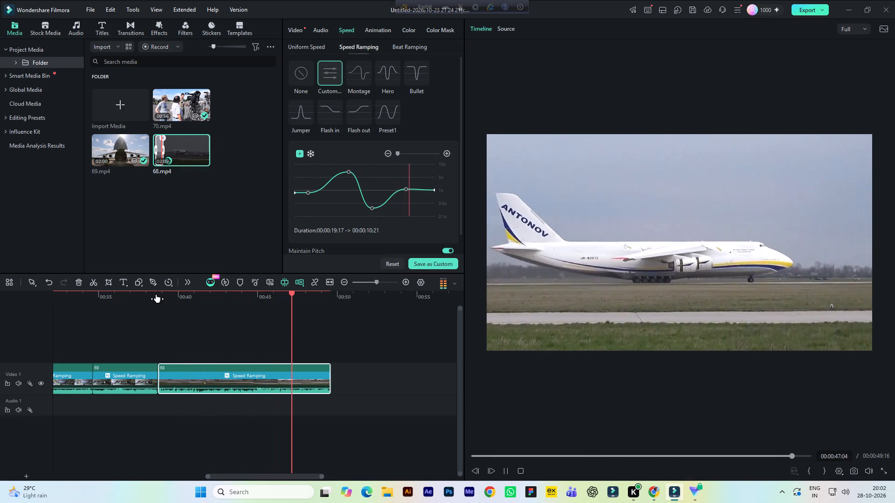
key("space")
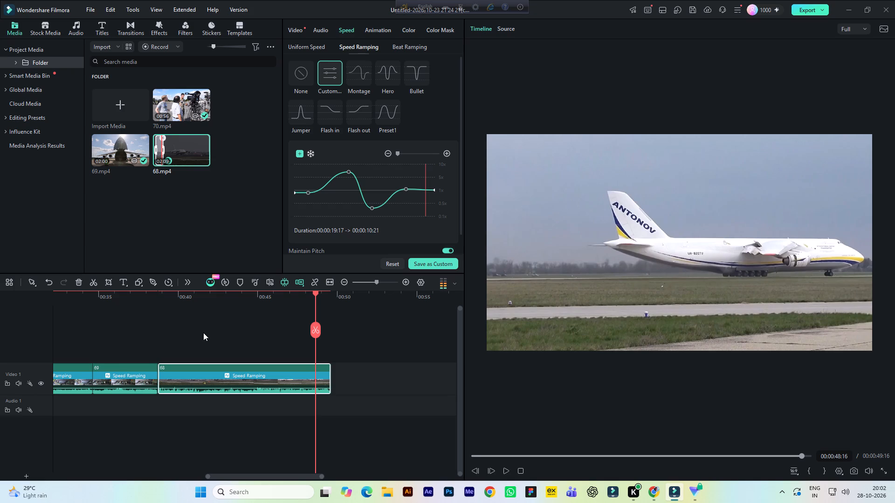
left_click(273, 299)
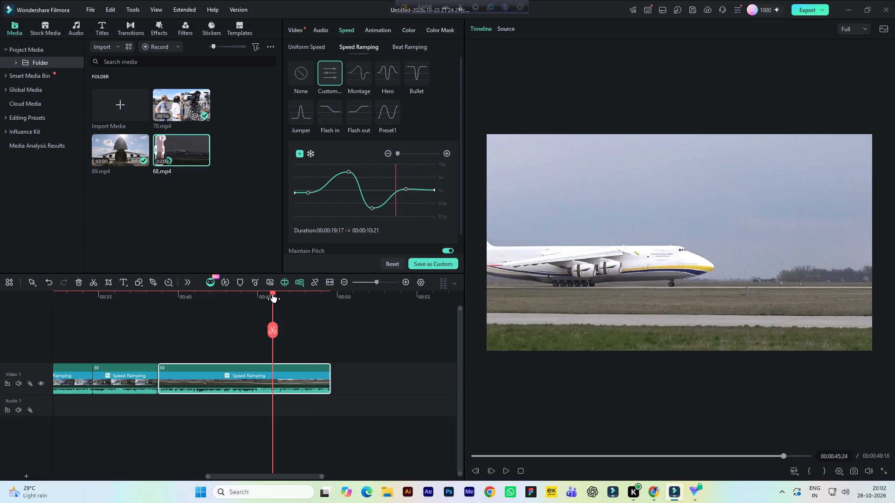
left_click_drag(273, 294, 246, 296)
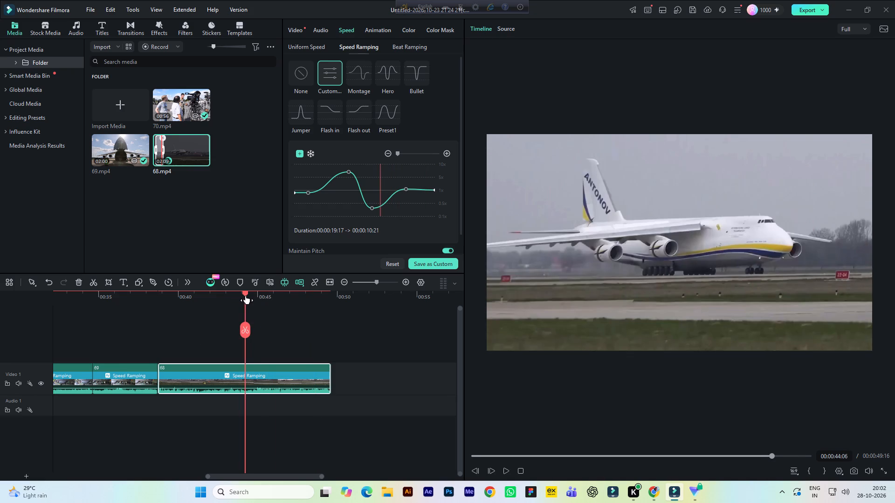
left_click_drag(246, 296, 258, 298)
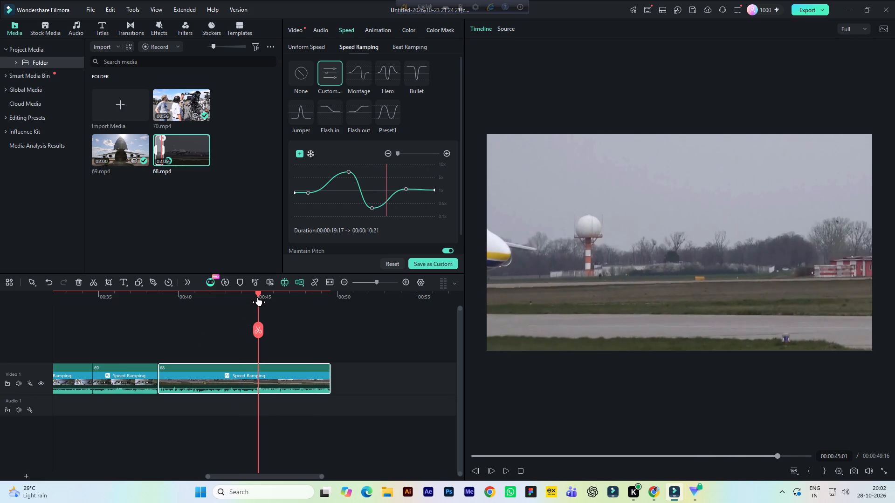
left_click_drag(258, 298, 264, 299)
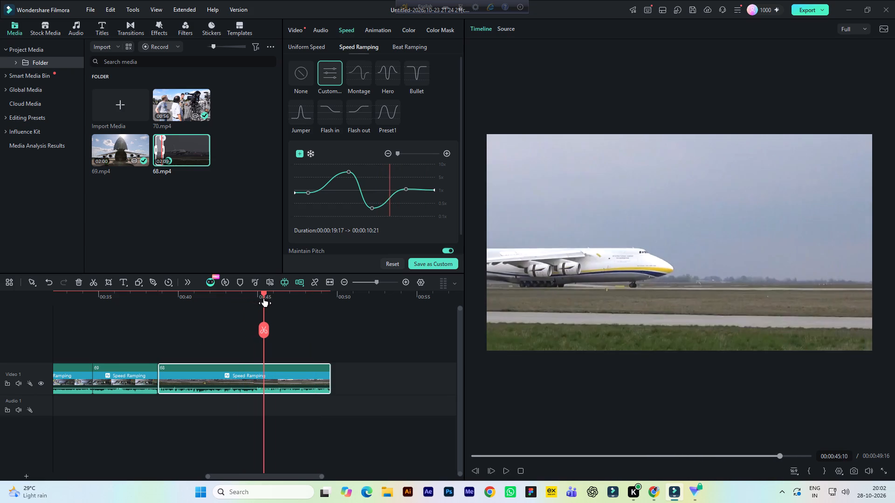
left_click_drag(264, 299, 265, 299)
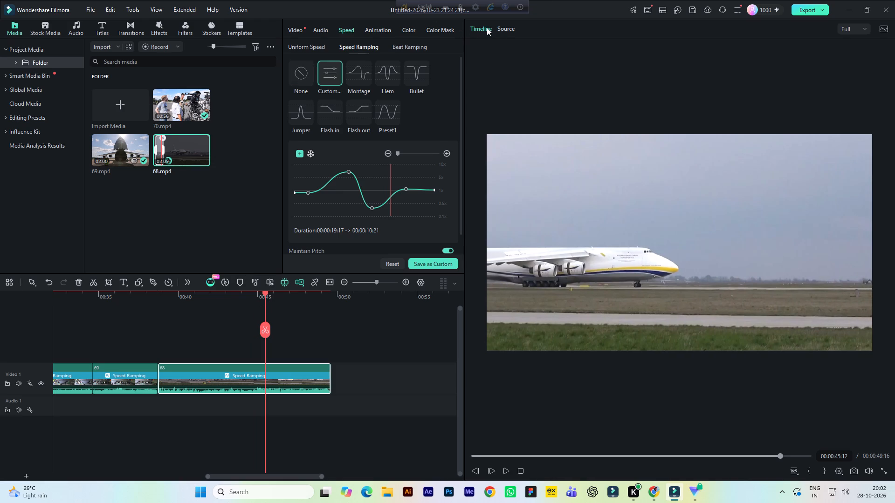
Find the start of the Antonov nose close-up in the 68.mp4 source and mark the in point at 00:00:20:07.
left_click(507, 30)
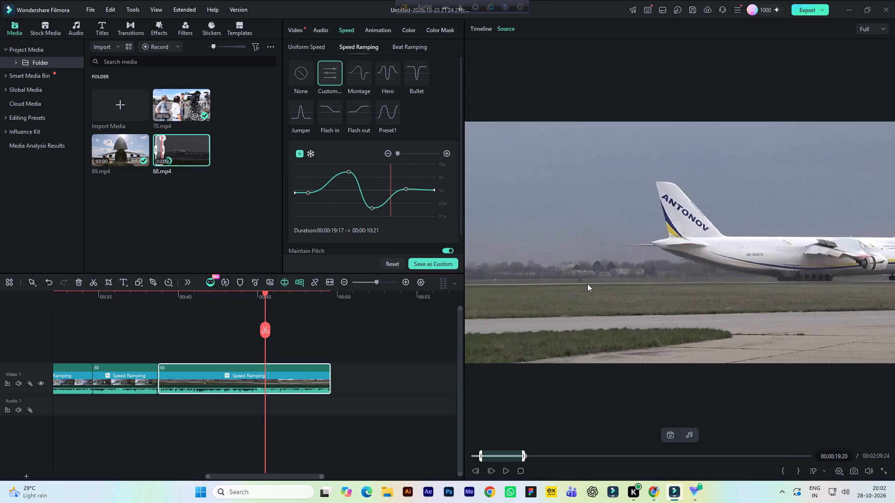
key("space")
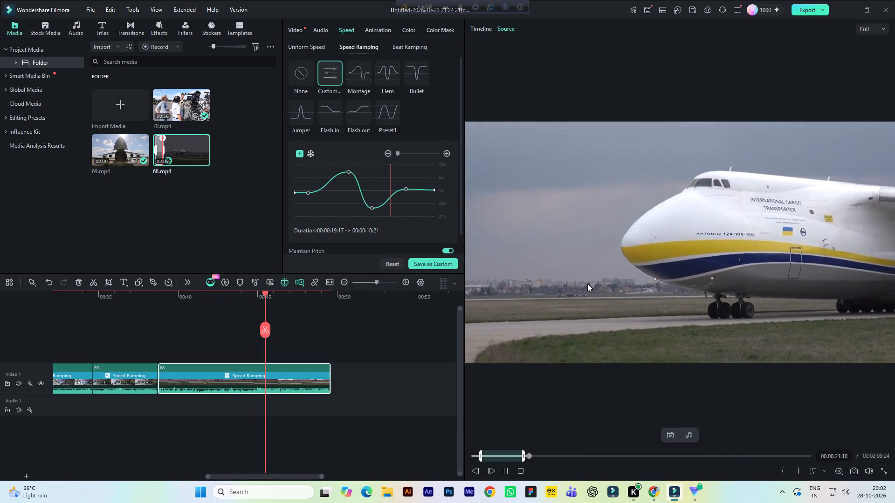
key("space")
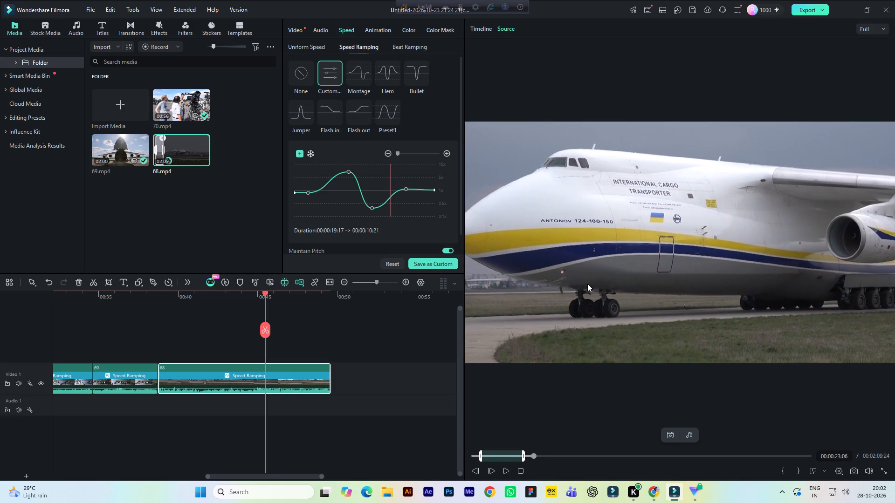
left_click_drag(532, 456, 526, 456)
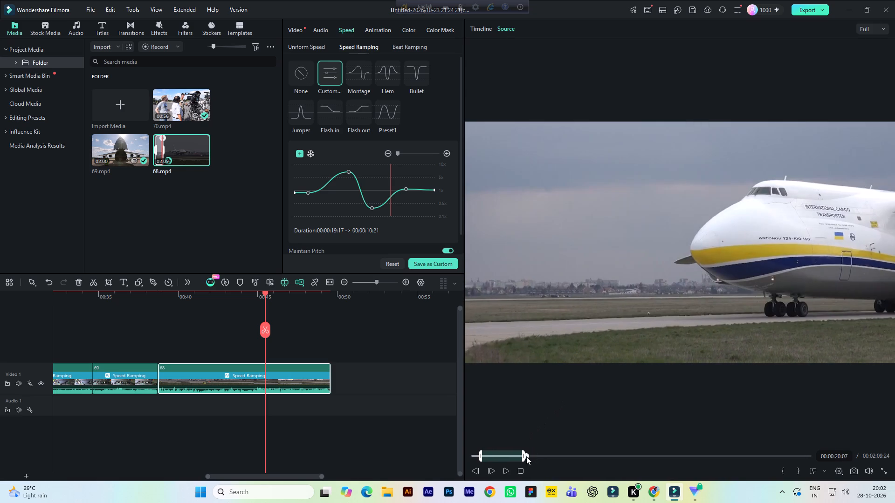
left_click(783, 473)
Review the rest of the Antonov close-up in 68.mp4 and mark the out point on the tail shot at 00:00:30:09.
key("space")
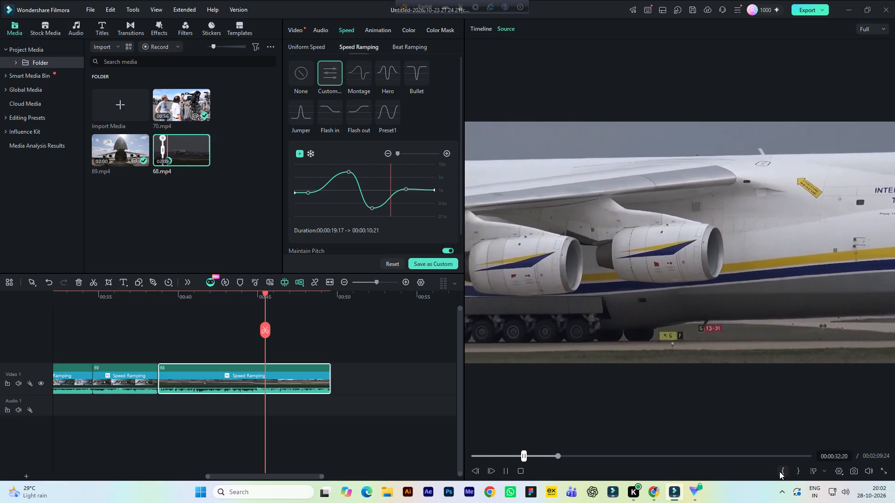
key("space")
left_click(553, 452)
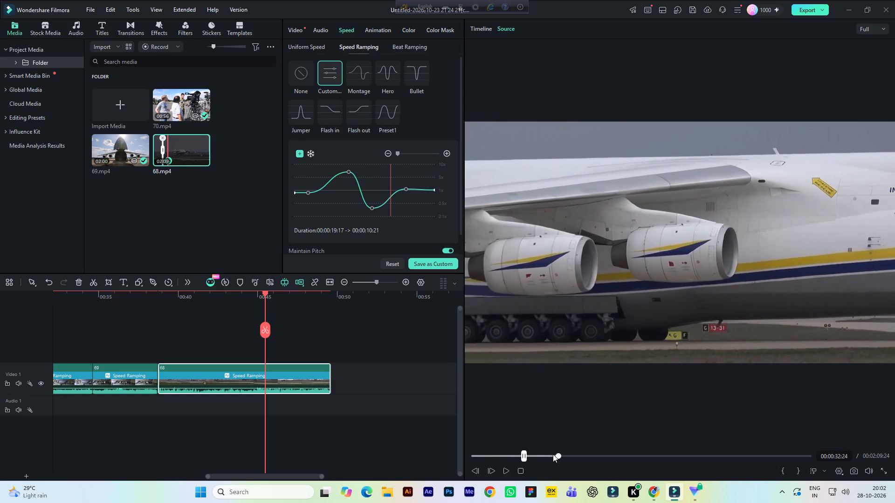
left_click(553, 454)
left_click(550, 455)
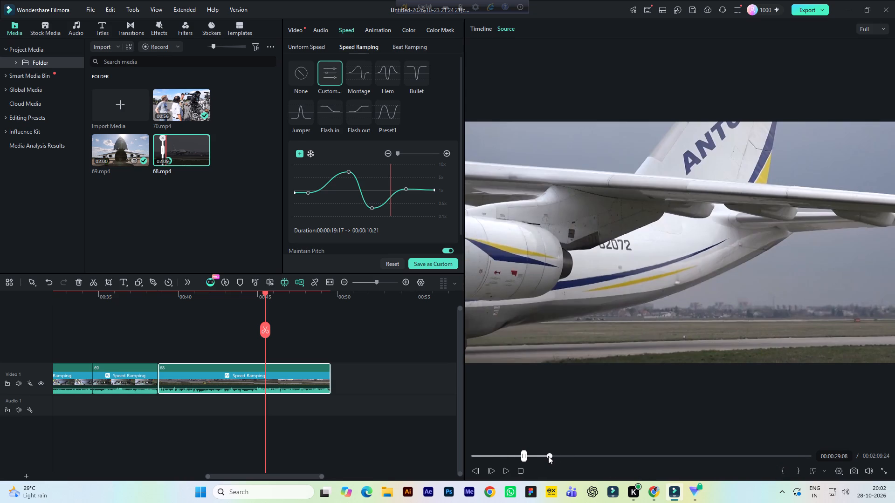
key("space")
key("space")
key("space")
key("space")
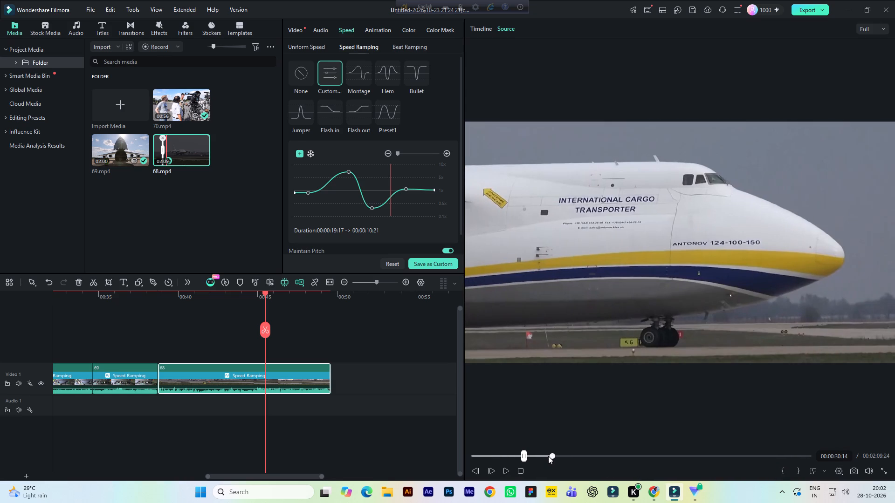
triple_click(475, 471)
double_click(475, 471)
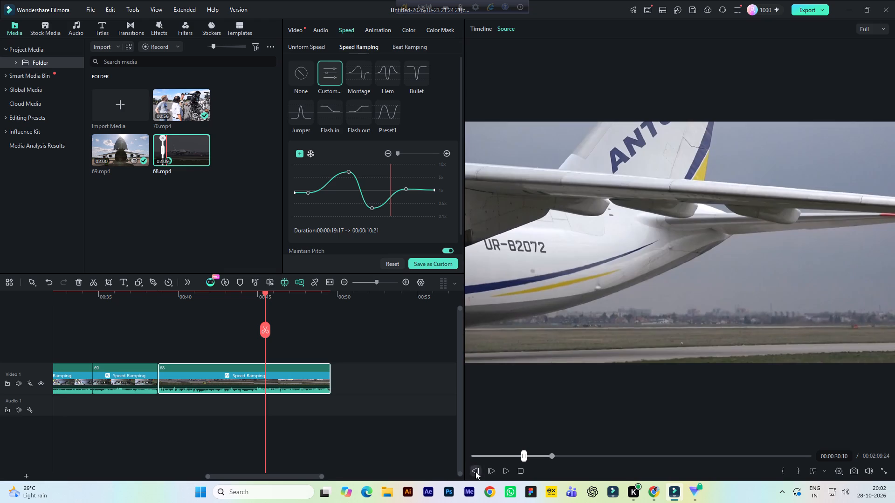
left_click(796, 469)
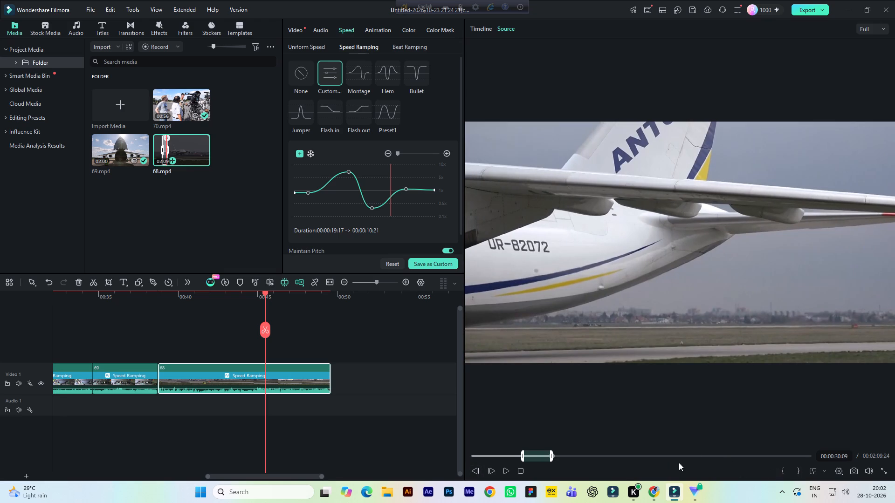
Add the marked 68.mp4 section to Video 1 directly after the landing clip and briefly play it back.
left_click_drag(647, 251, 403, 372)
left_click(502, 266)
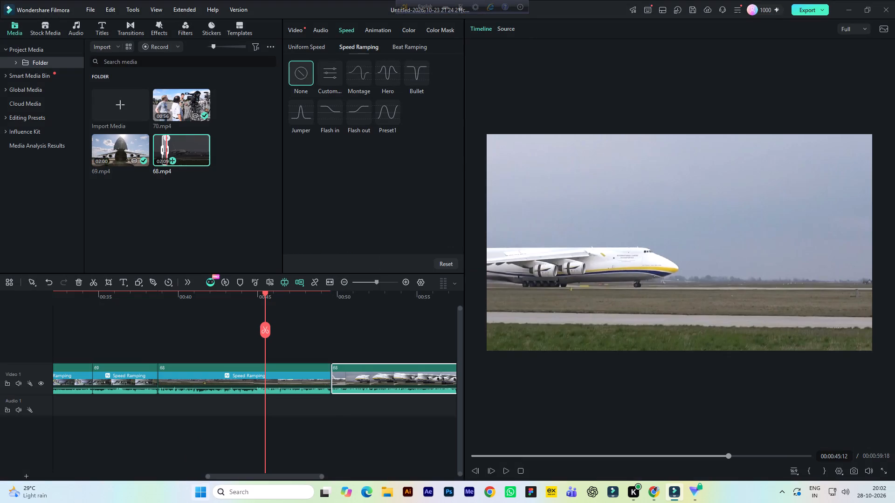
left_click_drag(233, 476, 267, 471)
key("space")
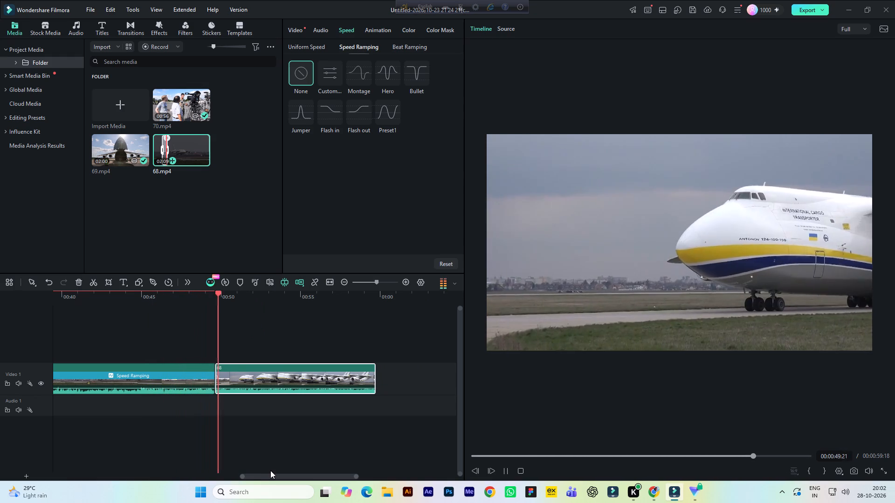
key("space")
Set the newly added Antonov close-up clip's brightness to 11.
left_click(309, 347)
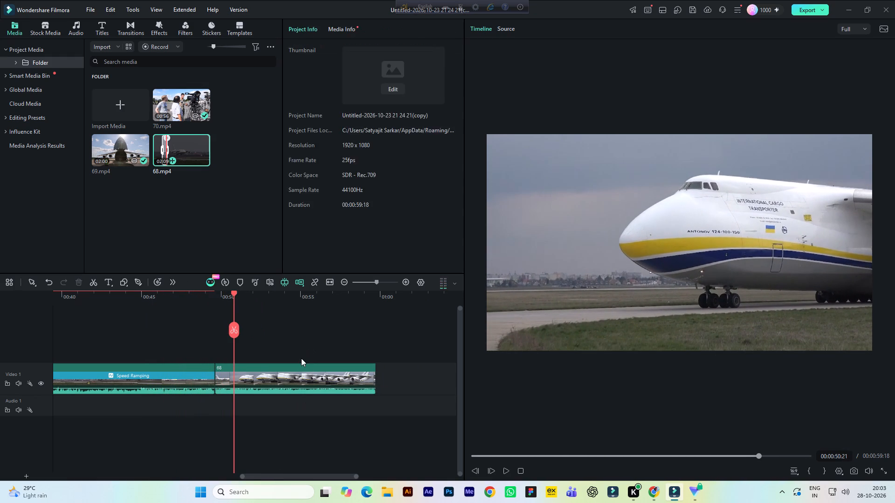
left_click(298, 368)
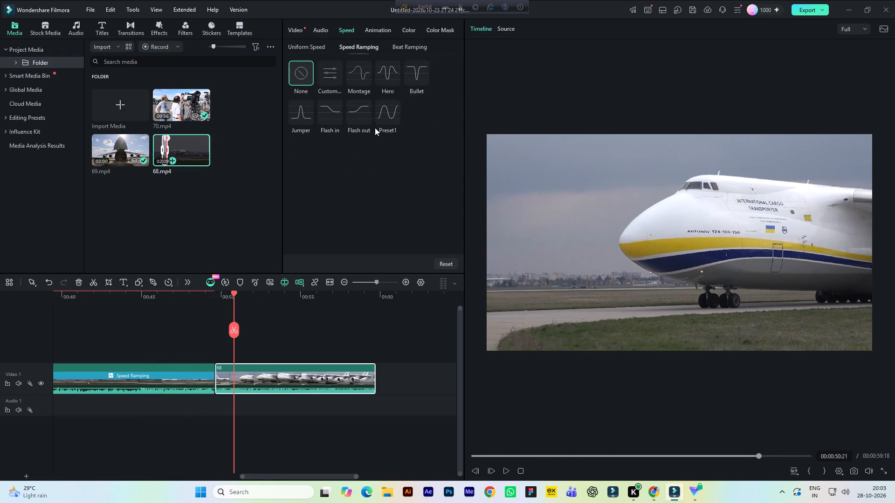
left_click(432, 28)
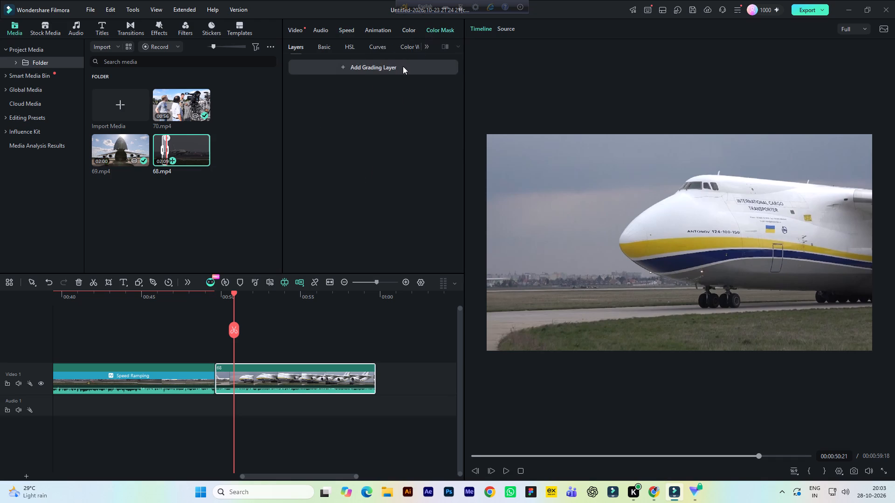
left_click(413, 30)
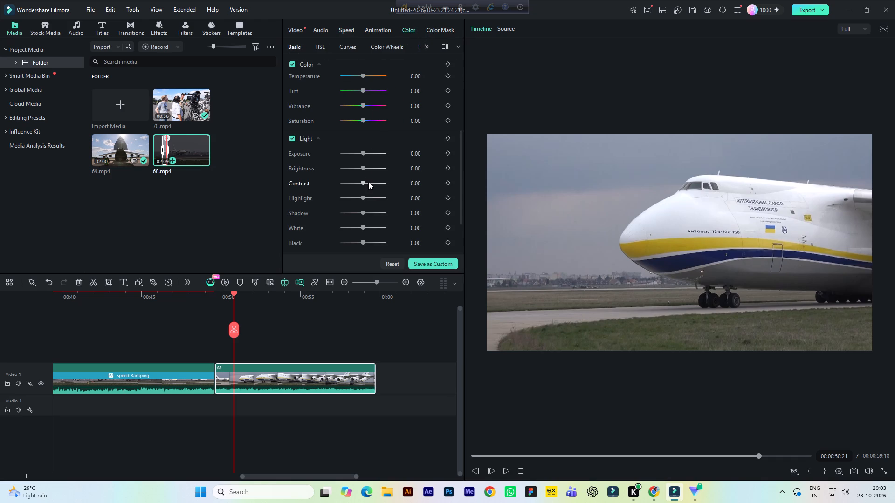
left_click(413, 168)
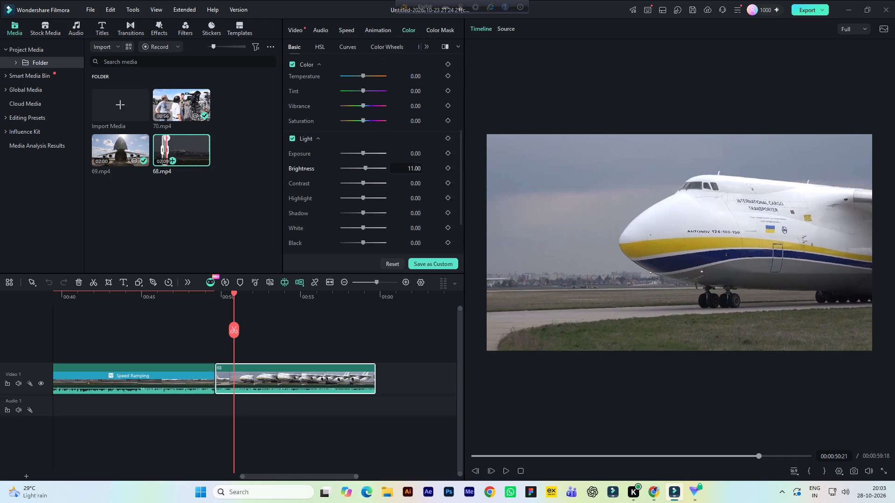
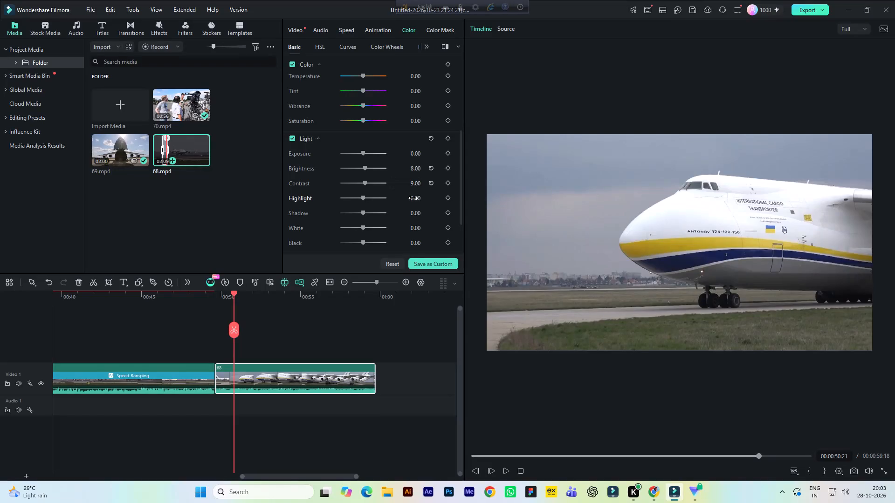
Set the Antonov close-up clip's highlight to 15, contrast to 24, saturation to 10 and shadow to 10.
left_click(413, 198)
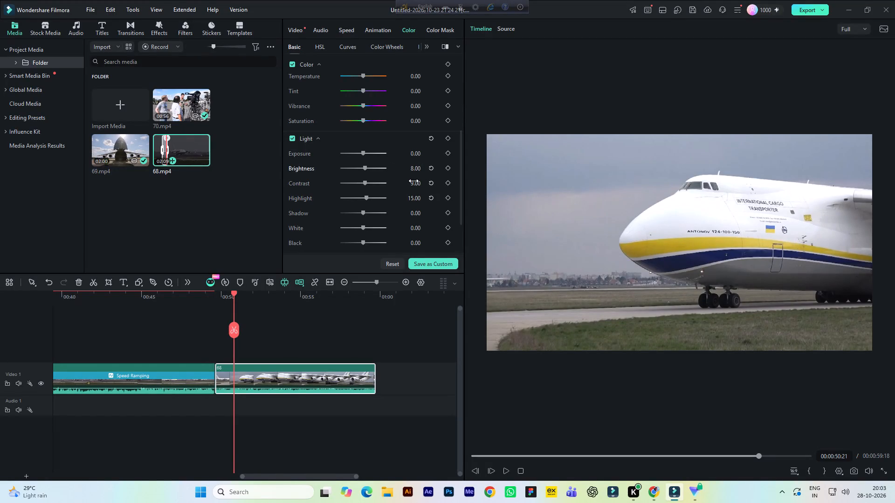
left_click(413, 182)
left_click(413, 122)
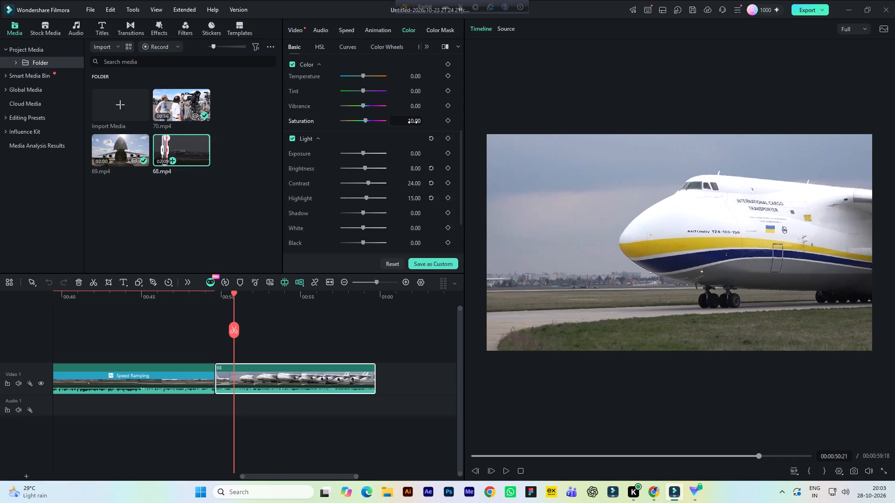
left_click_drag(417, 214, 421, 214)
left_click(414, 222)
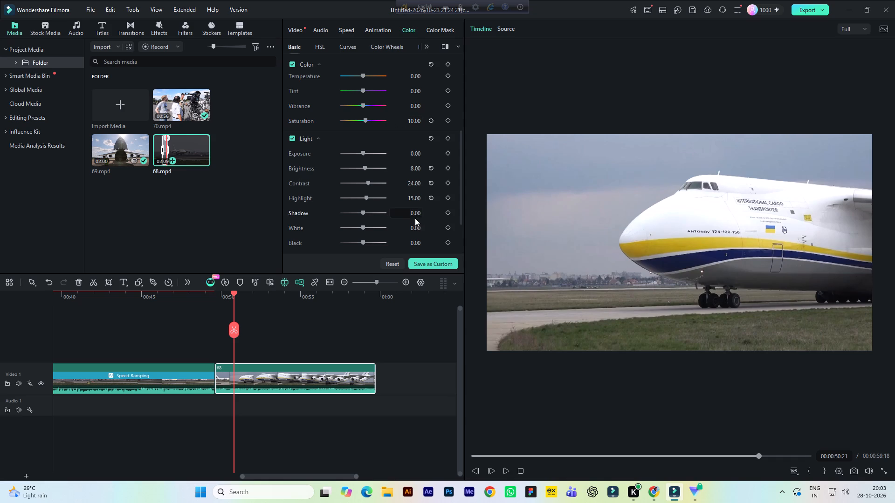
left_click(415, 217)
Apply the Montage speed ramping preset to the Antonov close-up clip, the last clip on Video 1.
left_click(350, 29)
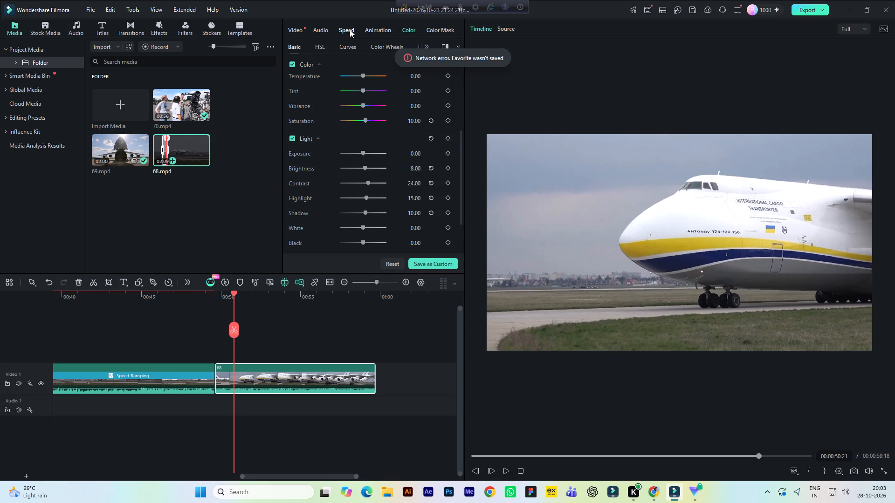
left_click(325, 347)
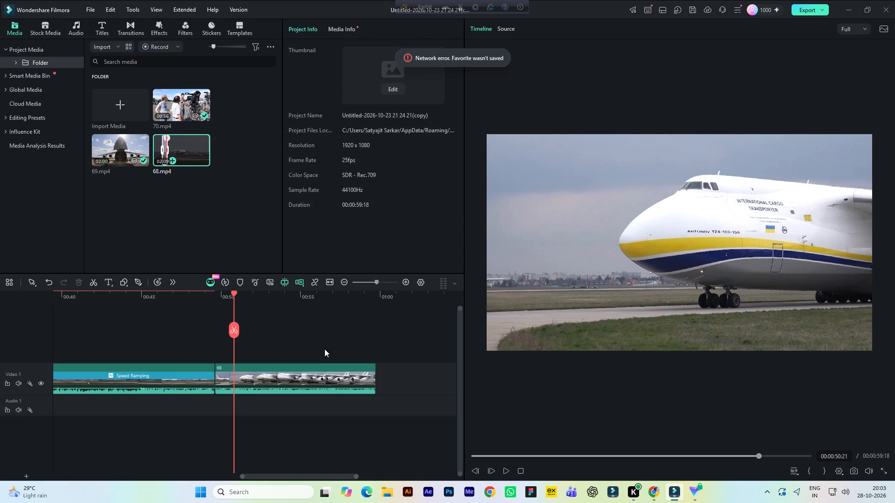
left_click(310, 376)
left_click(362, 49)
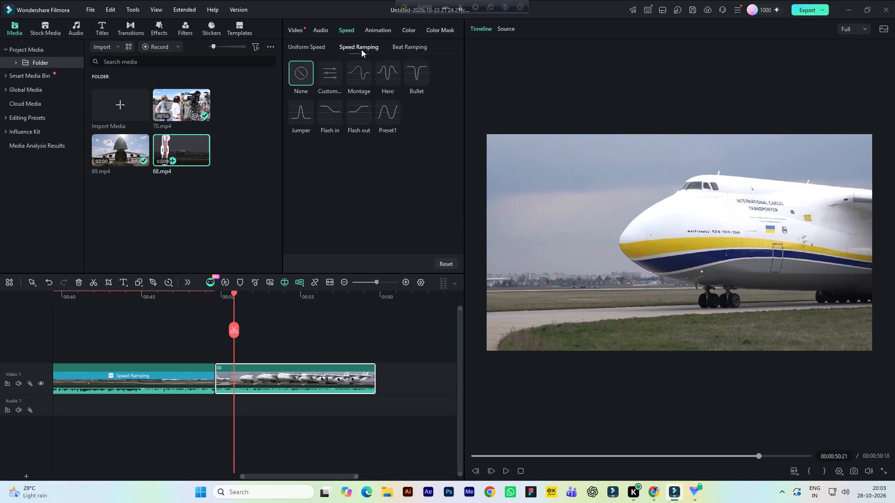
left_click(359, 71)
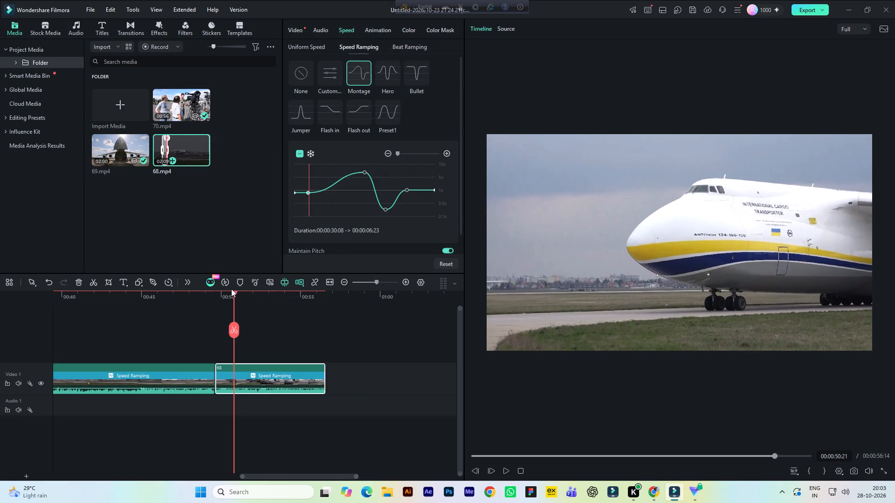
Play back the end of the landing clip into the speed-ramped Antonov close-up twice to check the ramp.
left_click(212, 297)
left_click(200, 294)
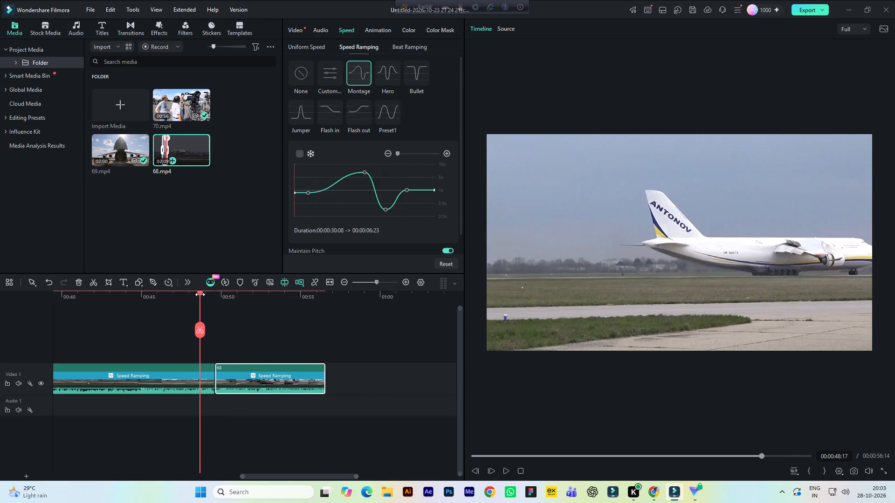
key("space")
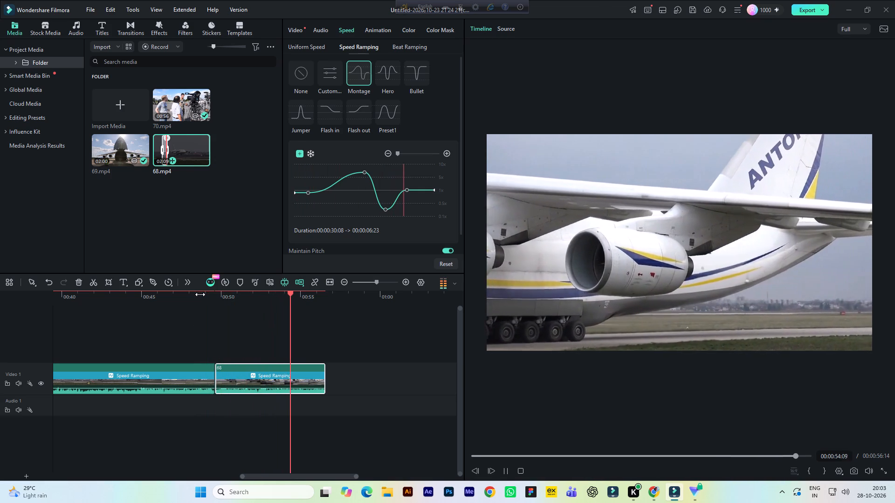
key("space")
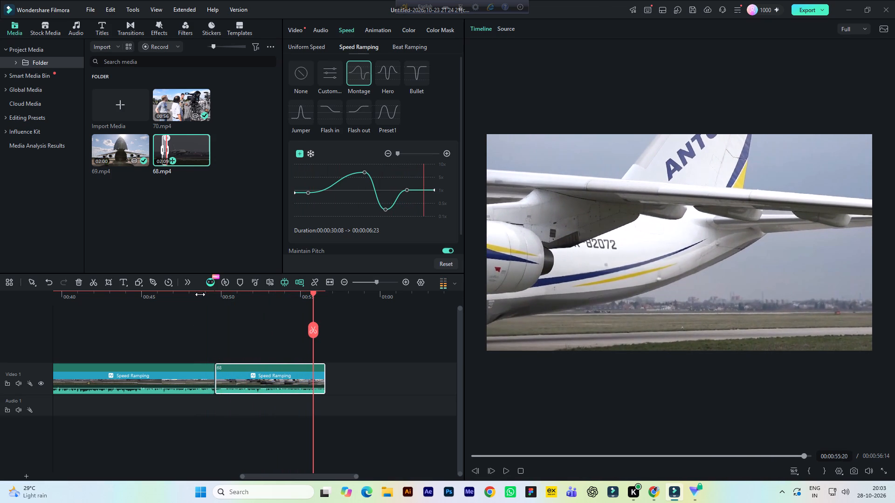
left_click(199, 289)
left_click(201, 298)
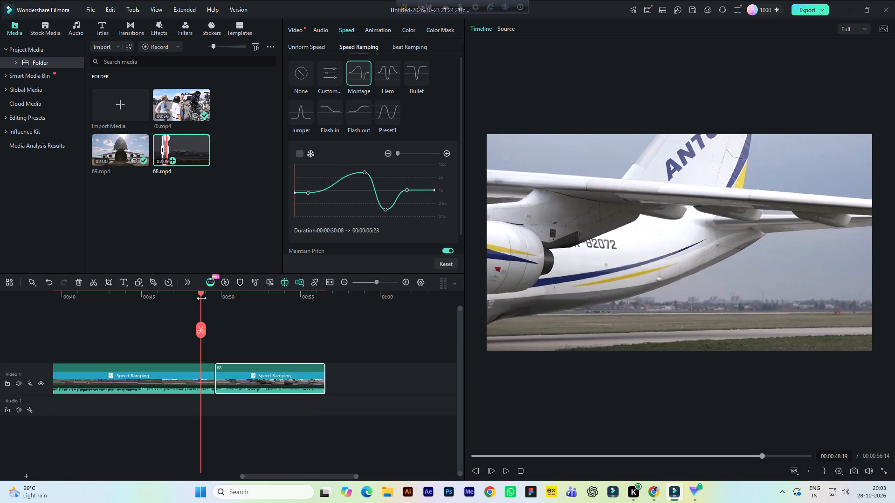
key("space")
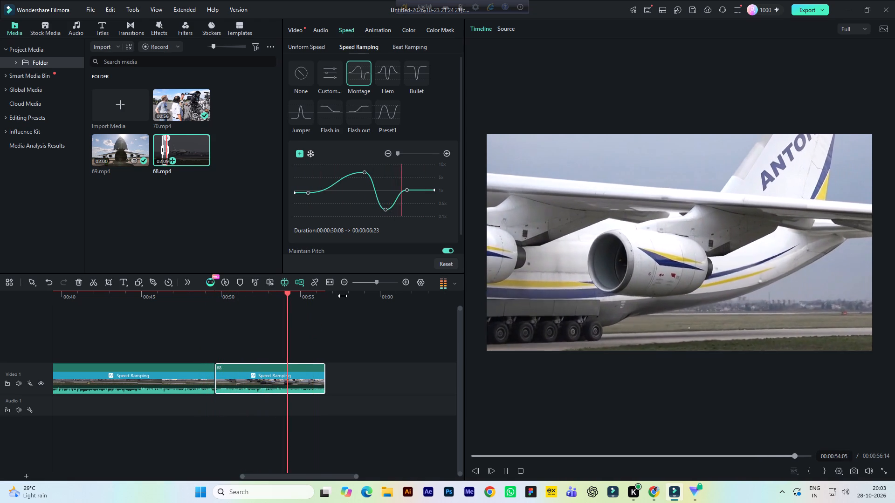
key("space")
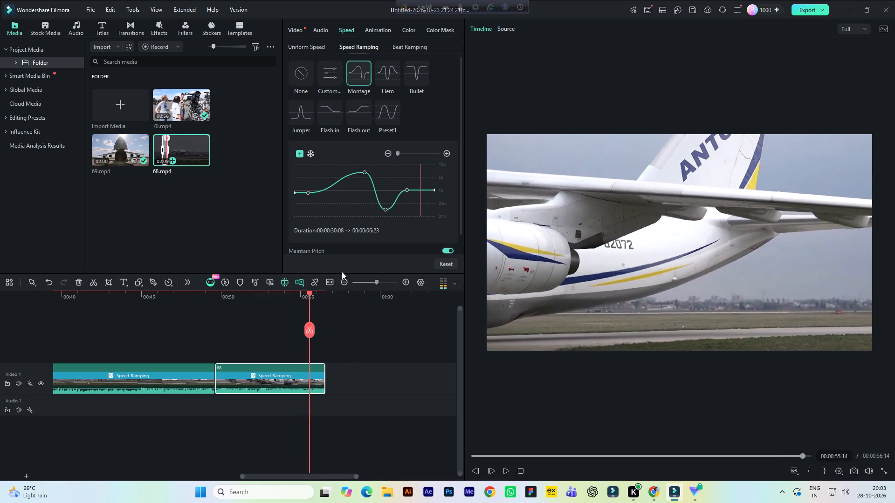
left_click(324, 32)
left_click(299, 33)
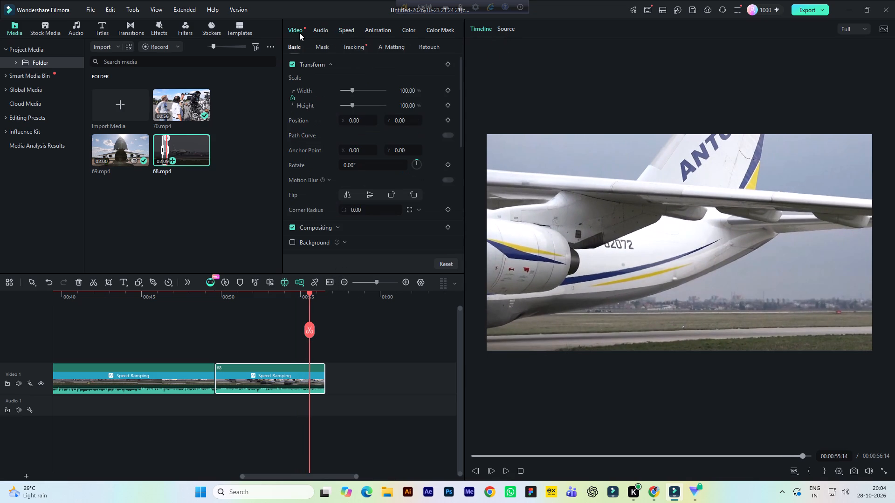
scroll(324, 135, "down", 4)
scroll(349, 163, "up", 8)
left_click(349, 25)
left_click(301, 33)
Find the open Antonov cargo hold with the ground crew in the 68.mp4 source and mark the in point at about 00:00:36.
left_click(498, 29)
key("space")
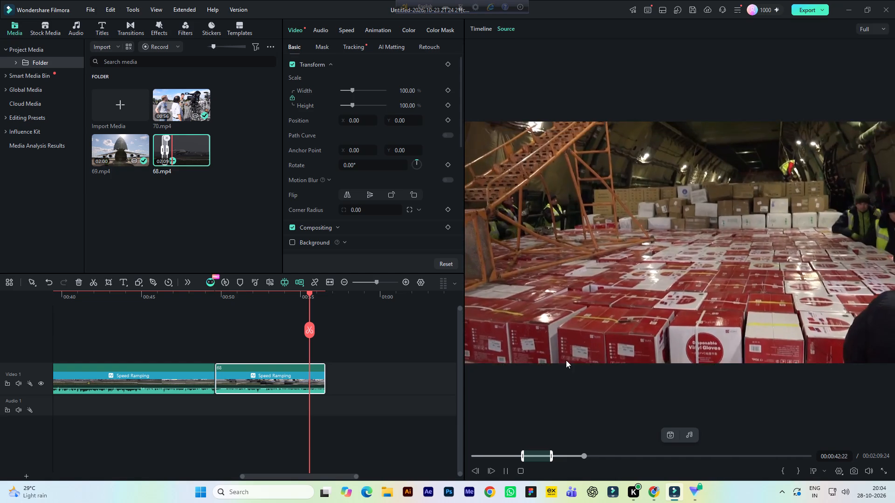
left_click(591, 456)
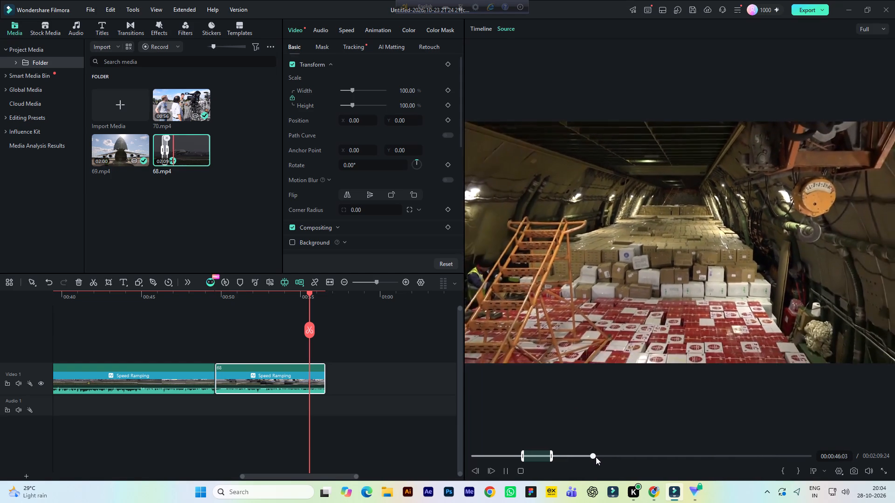
left_click(576, 457)
key("space")
left_click(570, 456)
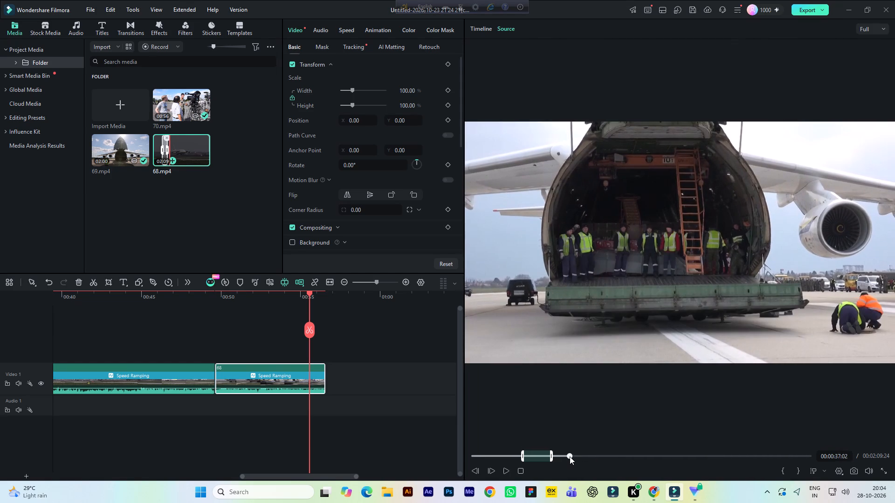
left_click(564, 455)
key("space")
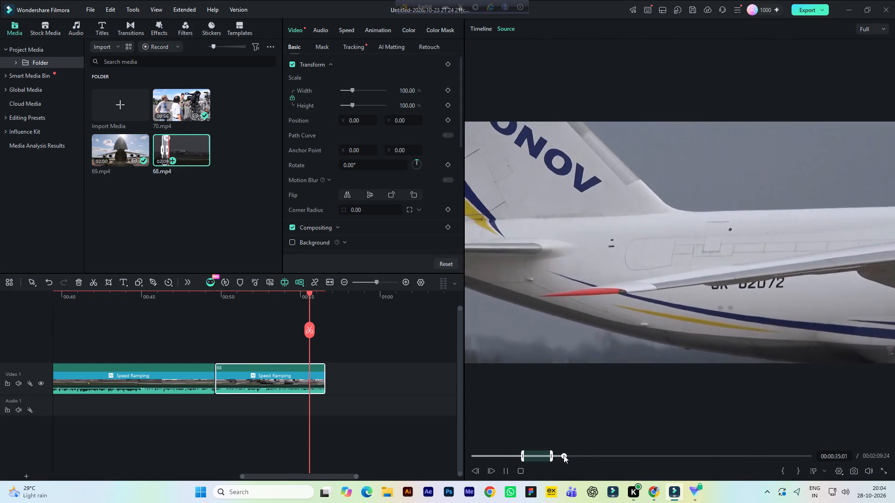
key("space")
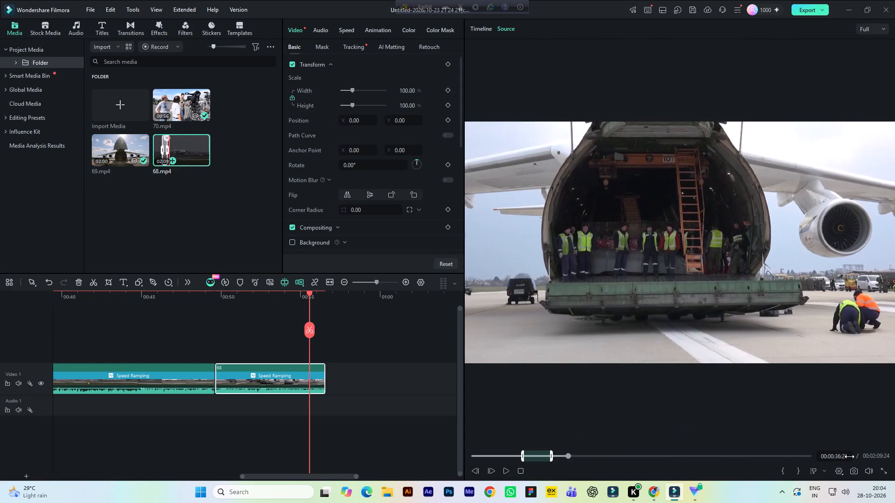
left_click(782, 469)
Play 68.mp4 on to the stacked red and white cargo boxes and mark the out point at 00:00:41:27.
key("space")
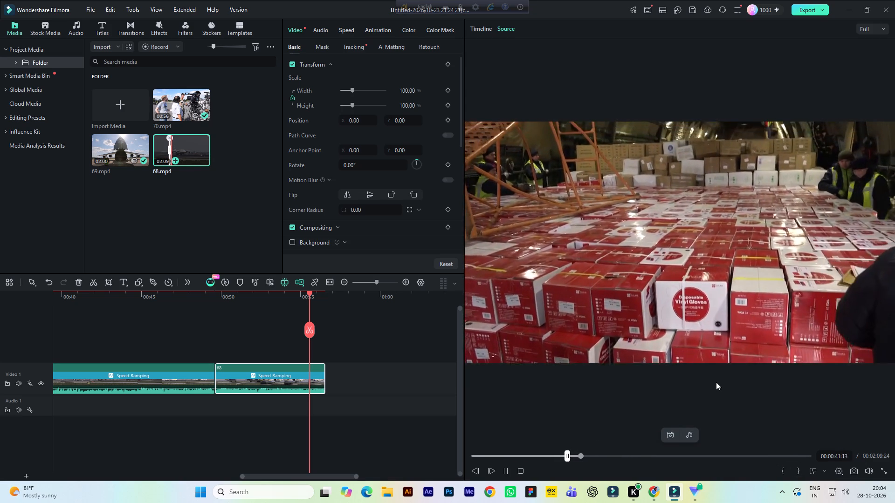
key("space")
left_click(797, 472)
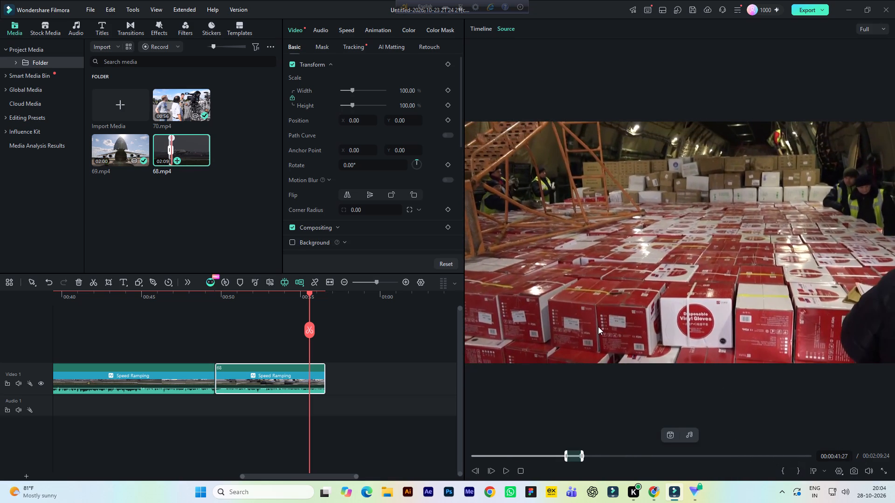
Add the marked cargo hold section to Video 1 after the Antonov close-up, keeping the 1920x1080 25fps project settings, and play it back.
left_click_drag(587, 288, 362, 374)
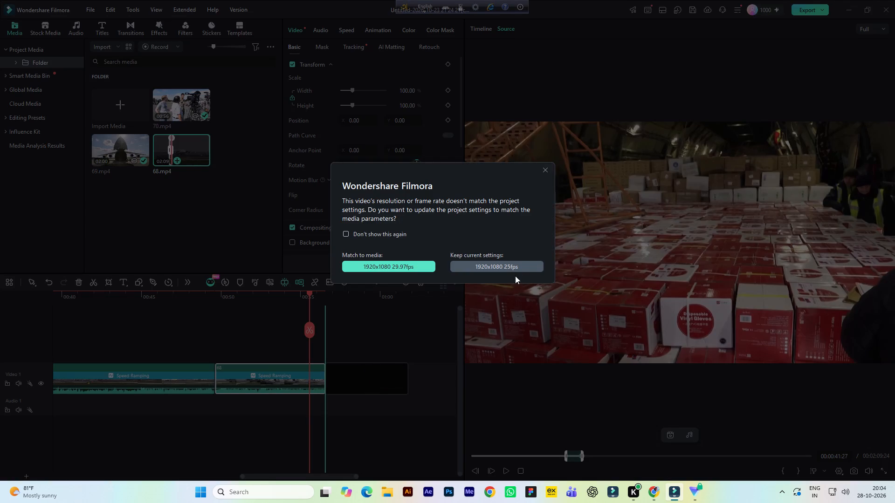
left_click(516, 267)
key("space")
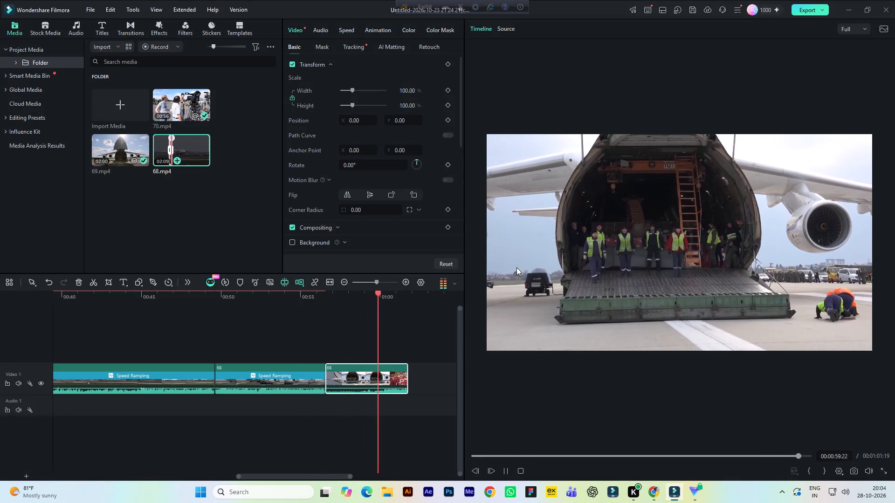
key("space")
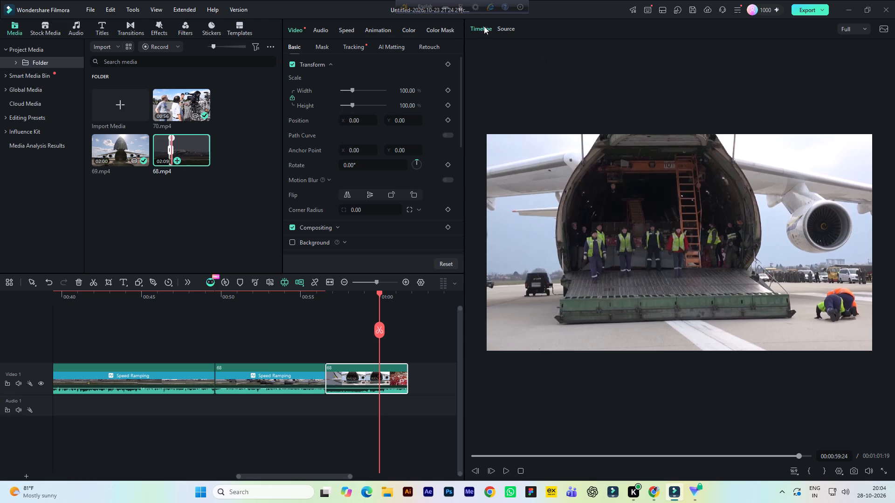
Find the military truck convoy shot in the 68.mp4 source and mark the in point at about 00:00:49.
left_click(504, 27)
key("space")
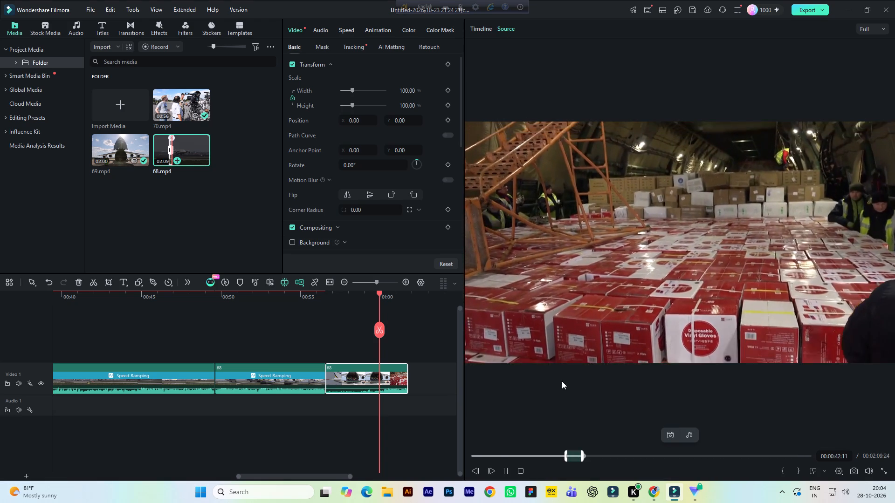
left_click(590, 455)
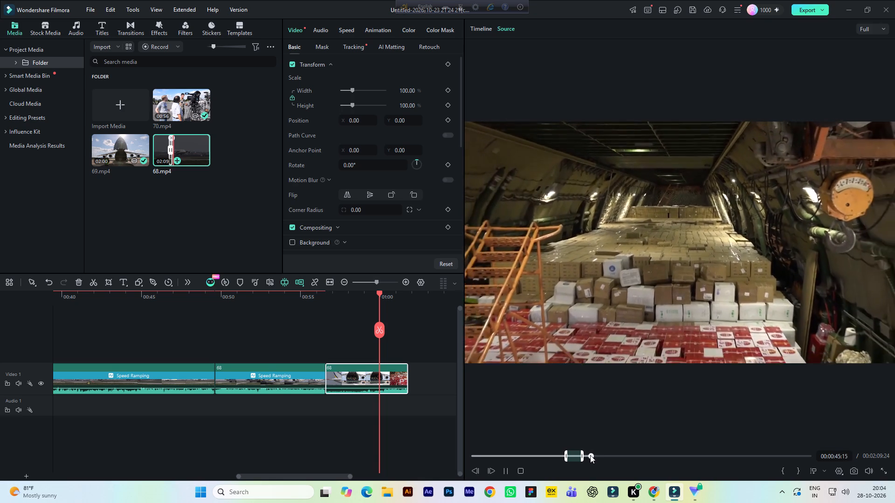
left_click(596, 455)
left_click(600, 455)
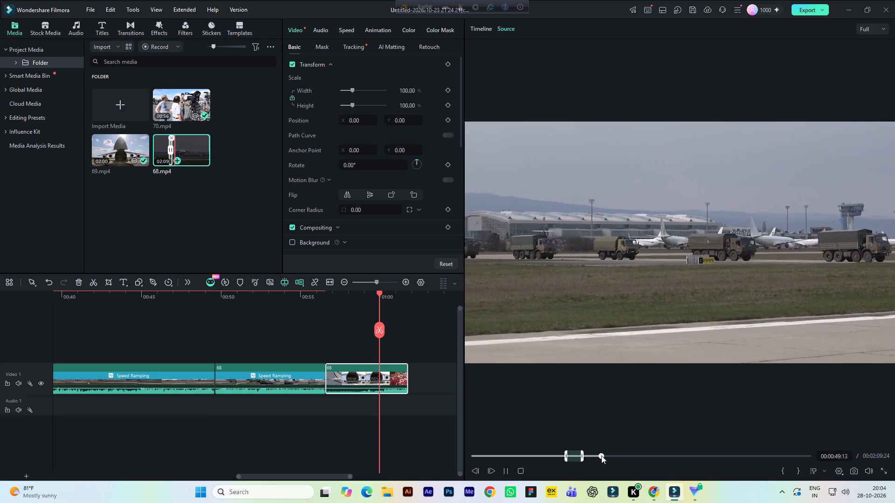
key("space")
left_click(784, 473)
Play 68.mp4 on to the truck on the Antonov's loading ramp and mark the out point at 00:00:55:27.
key("space")
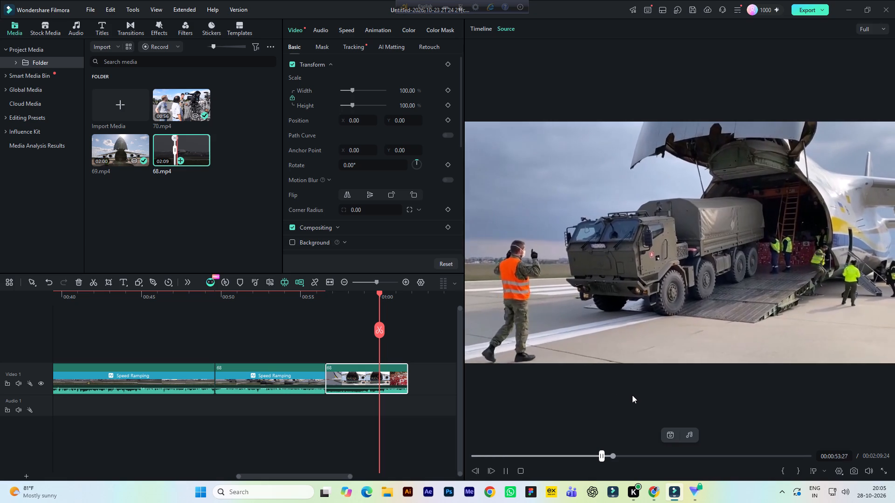
key("space")
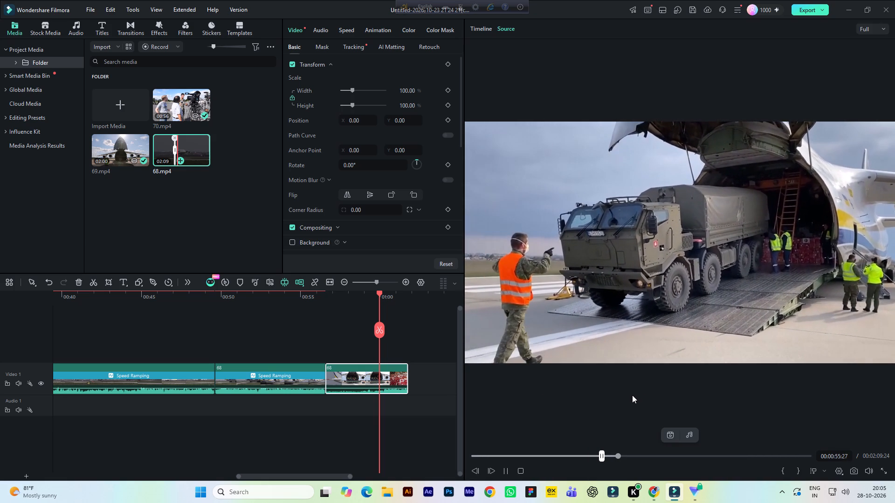
left_click(797, 471)
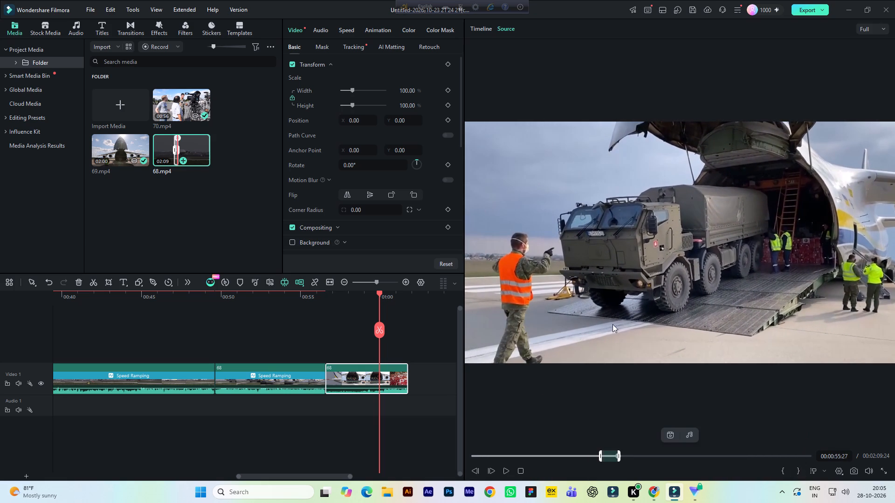
Add the marked 68.mp4 truck section to Video 1 after the cargo hold clip, keeping the project settings, and play it back.
left_click_drag(583, 264, 431, 378)
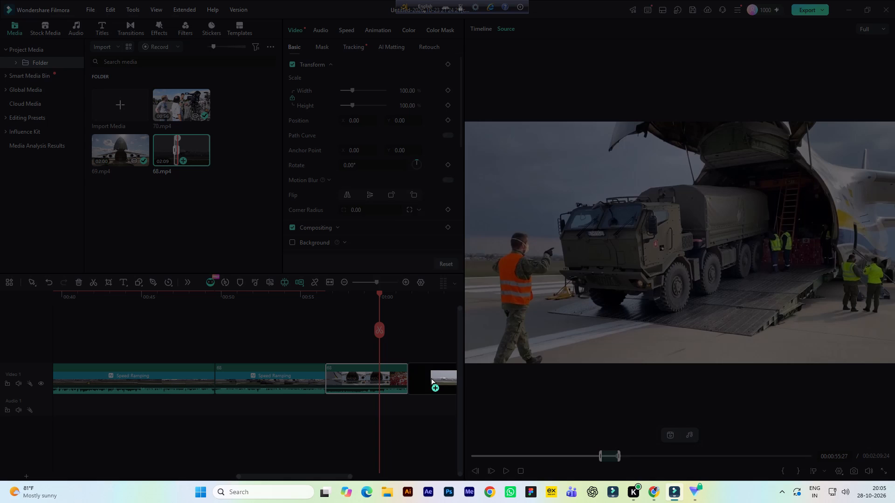
left_click(521, 271)
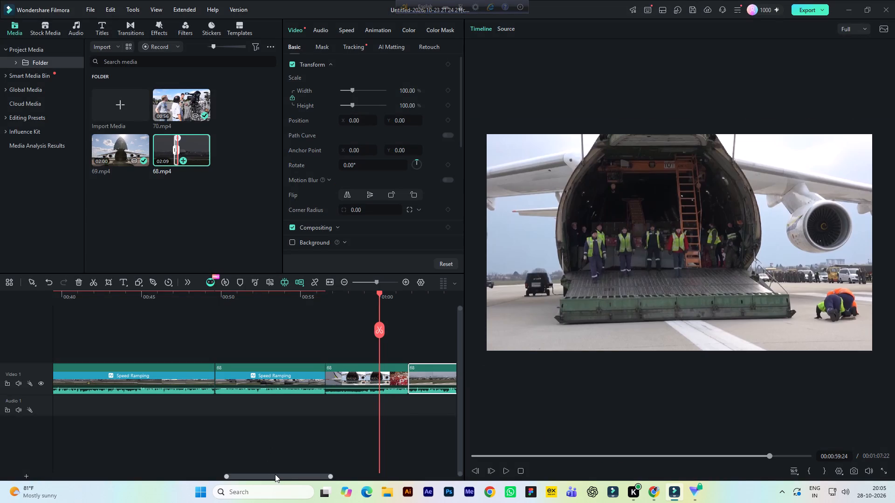
left_click_drag(276, 474, 323, 471)
key("space")
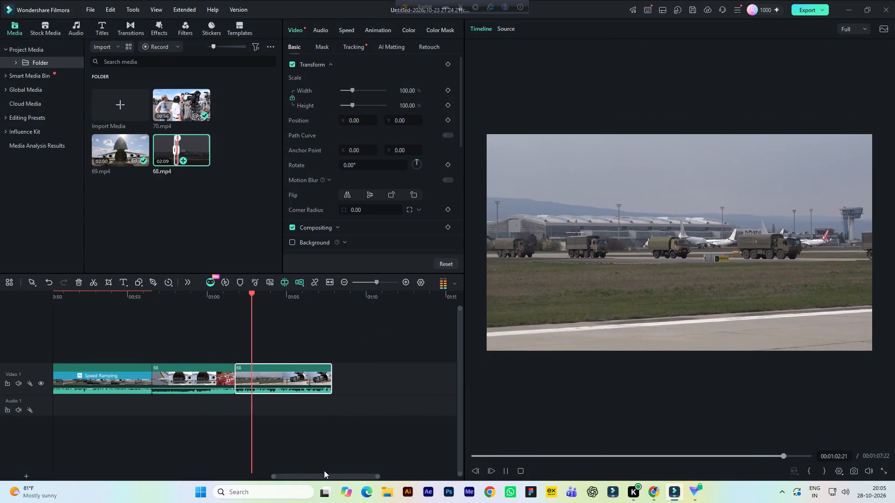
key("space")
Adjust the light of the new truck convoy clip on Video 1: brightness 14, contrast 16 and highlight 14.
left_click(310, 353)
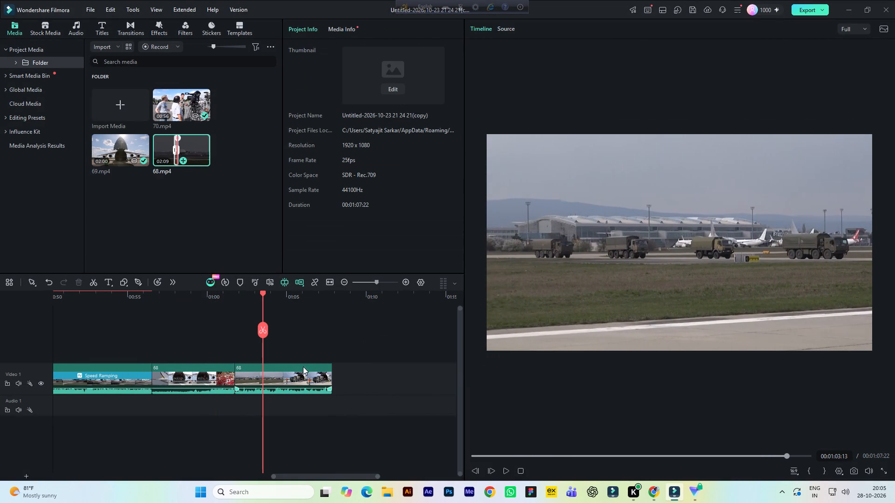
left_click(302, 372)
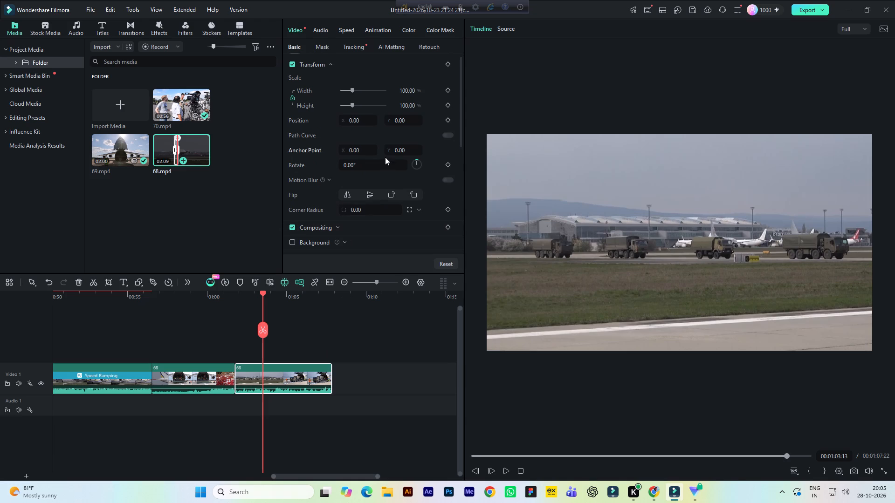
left_click(406, 31)
scroll(399, 126, "down", 1)
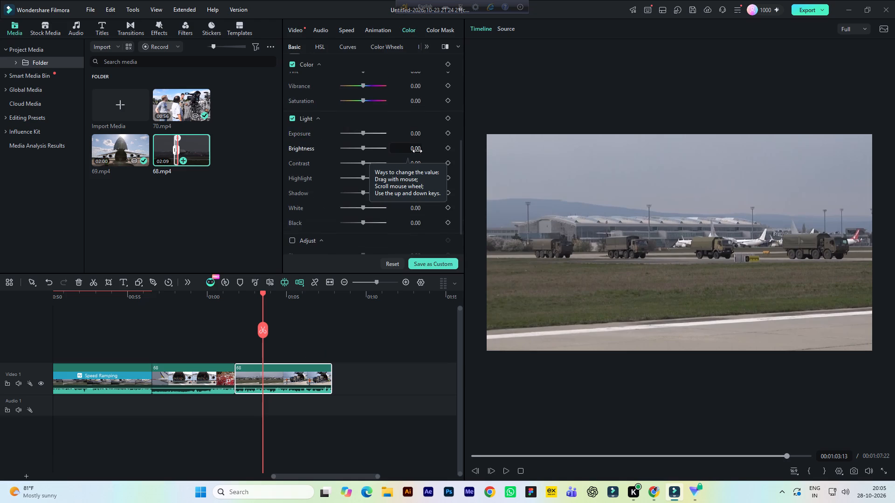
left_click(417, 151)
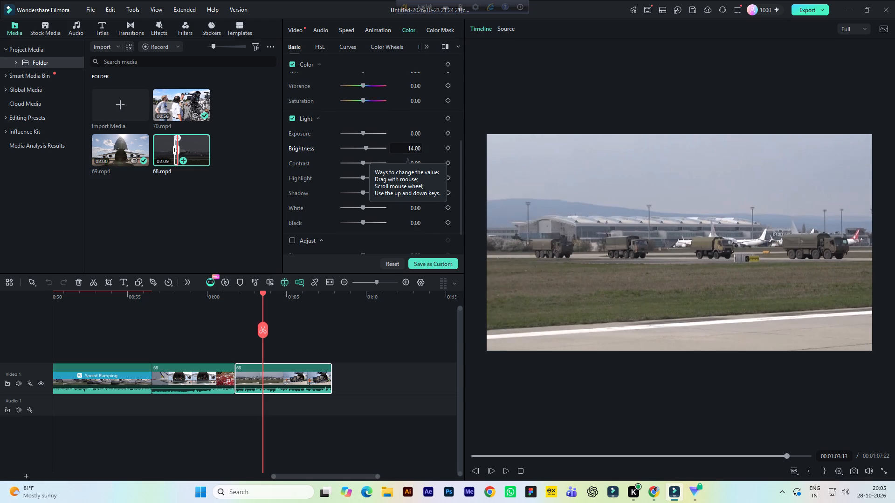
left_click(415, 166)
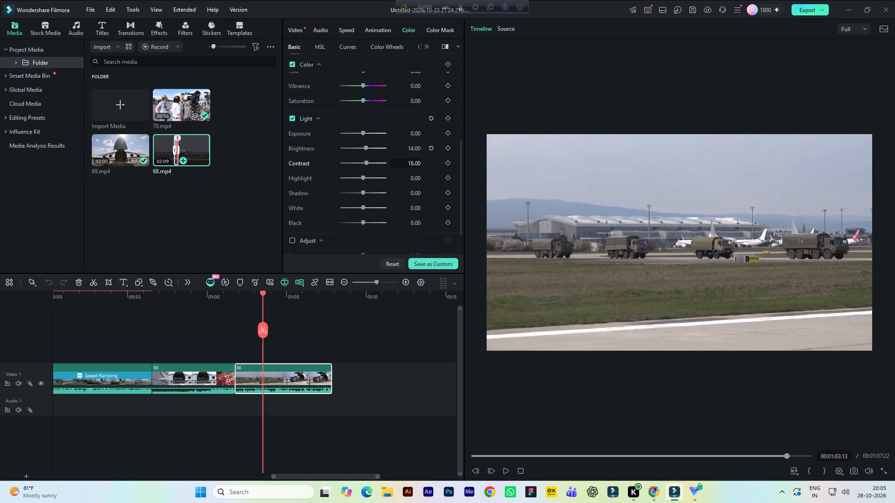
left_click(417, 180)
Set the truck convoy clip's saturation to 13 and vibrance to 10, and play back the corrected clip.
scroll(411, 136, "up", 2)
left_click(413, 155)
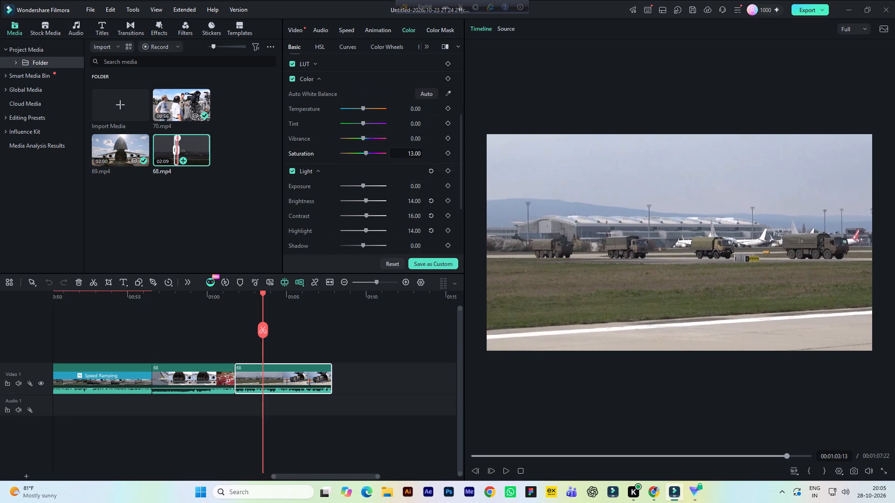
left_click(414, 142)
key("space")
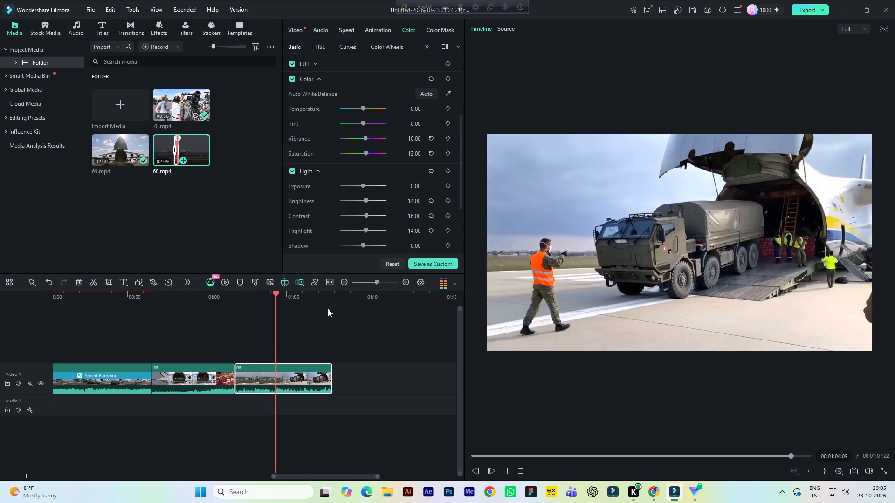
key("space")
Apply the Hero speed ramping preset to the truck convoy clip and play it from just before its start.
left_click(272, 296)
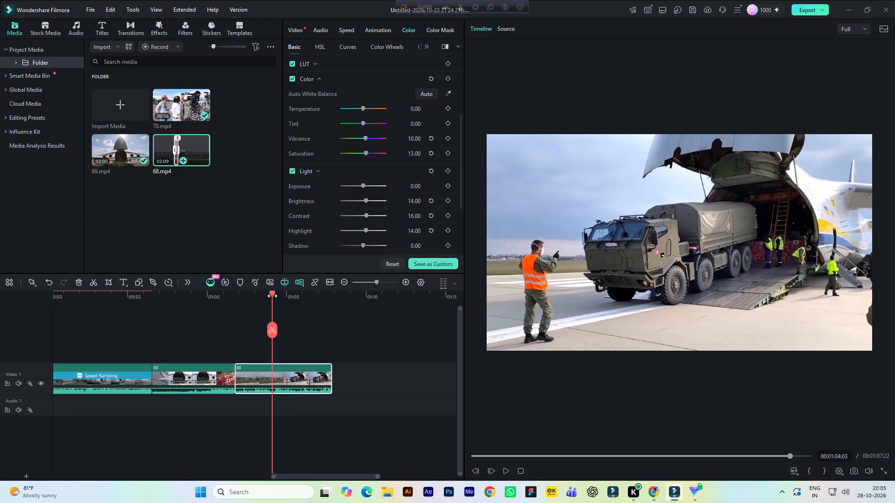
left_click(348, 31)
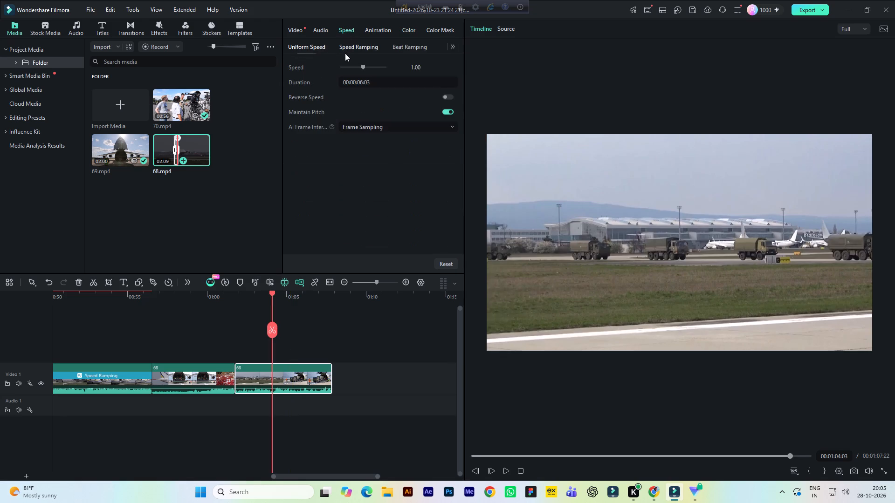
left_click(355, 48)
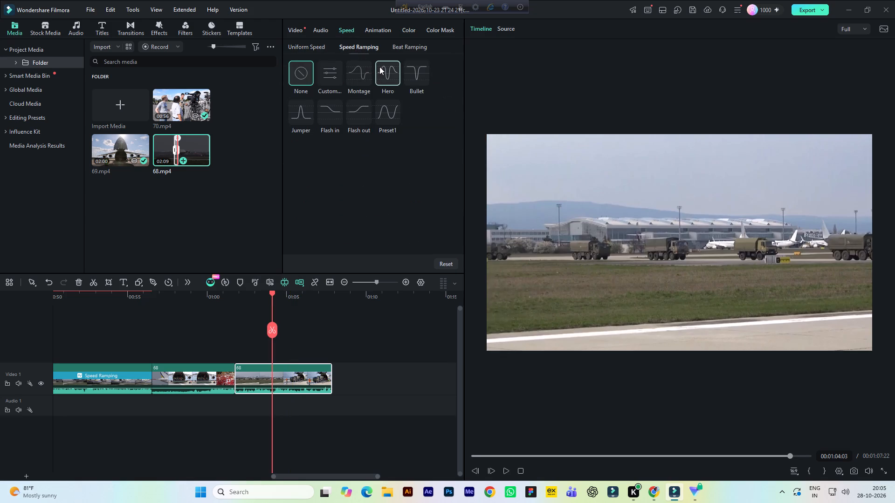
left_click(383, 74)
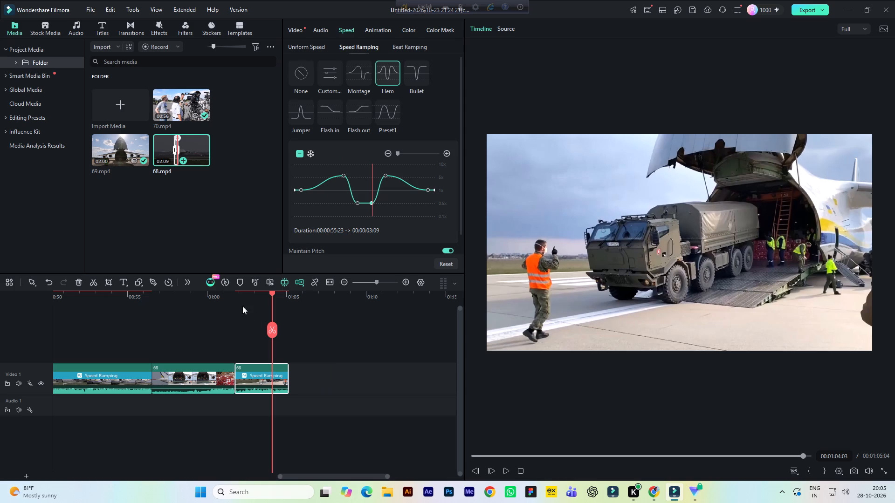
left_click(228, 296)
key("space")
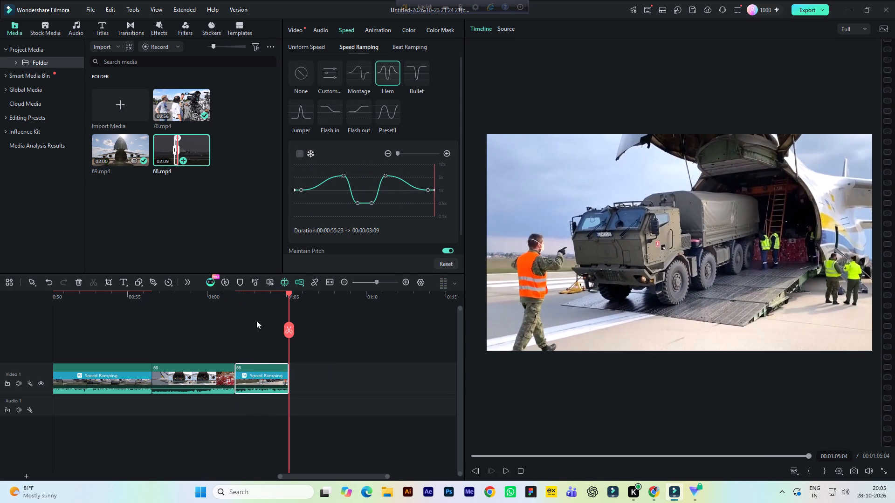
Replay the speed-ramped truck clip at the end of the timeline to examine its pacing.
left_click(225, 293)
key("space")
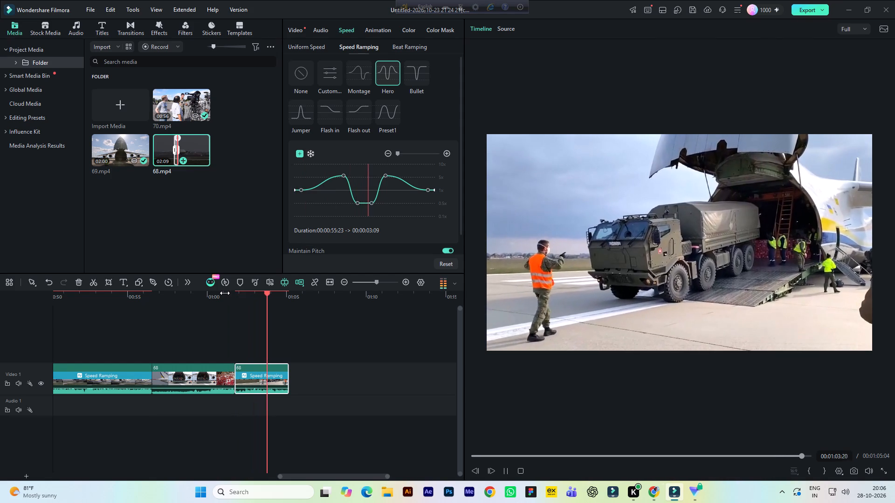
key("space")
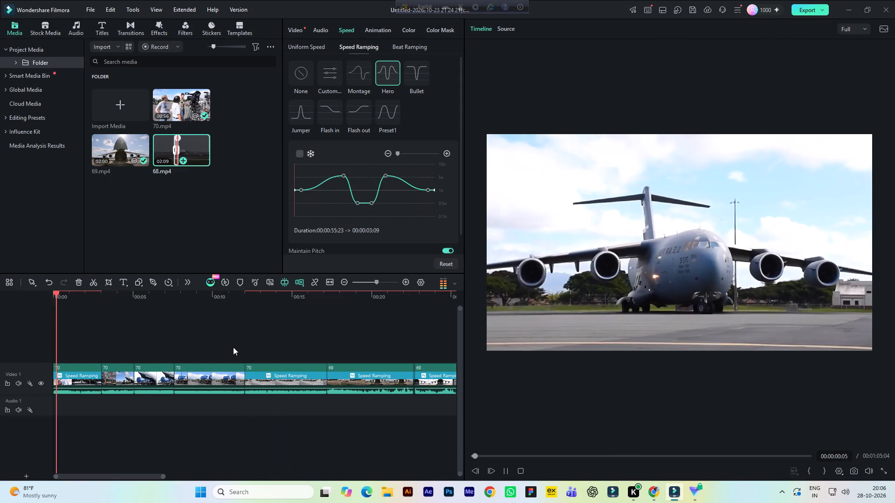
key("space")
left_click_drag(136, 475, 258, 488)
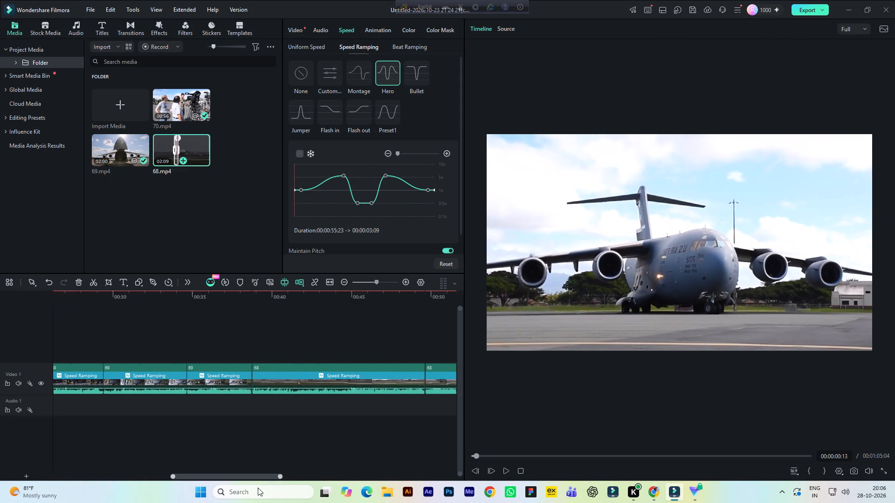
left_click_drag(258, 488, 342, 471)
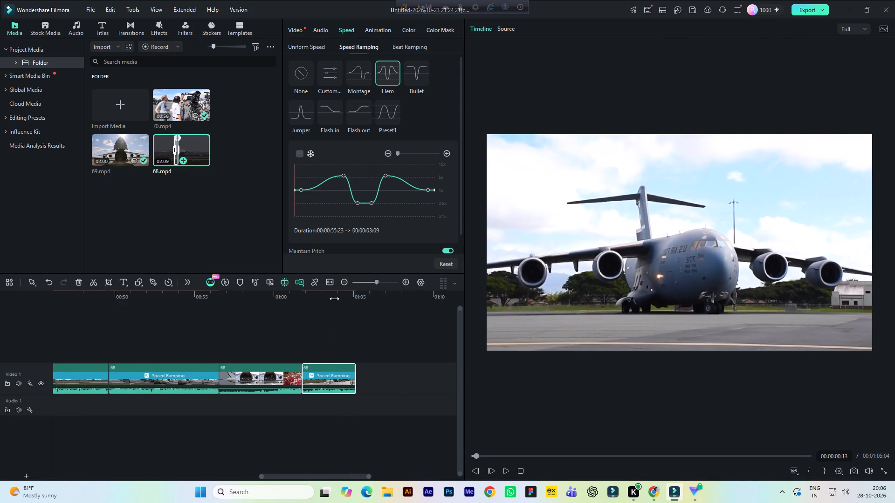
left_click(335, 297)
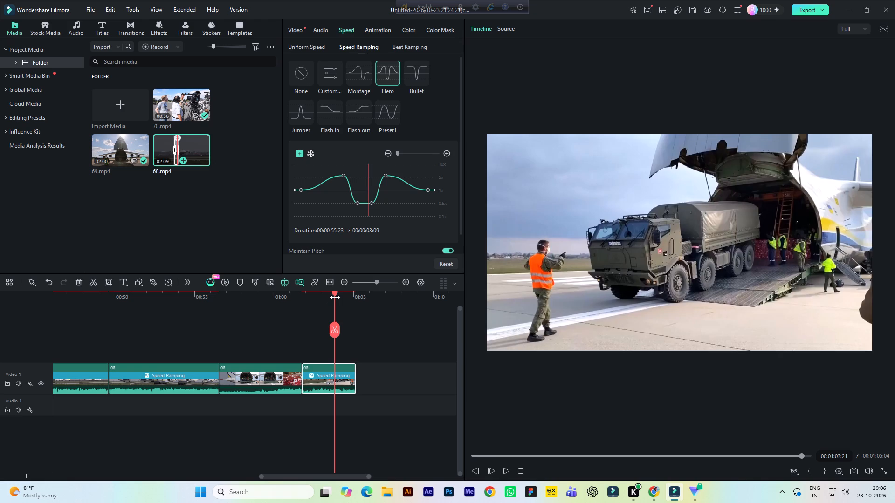
key("space")
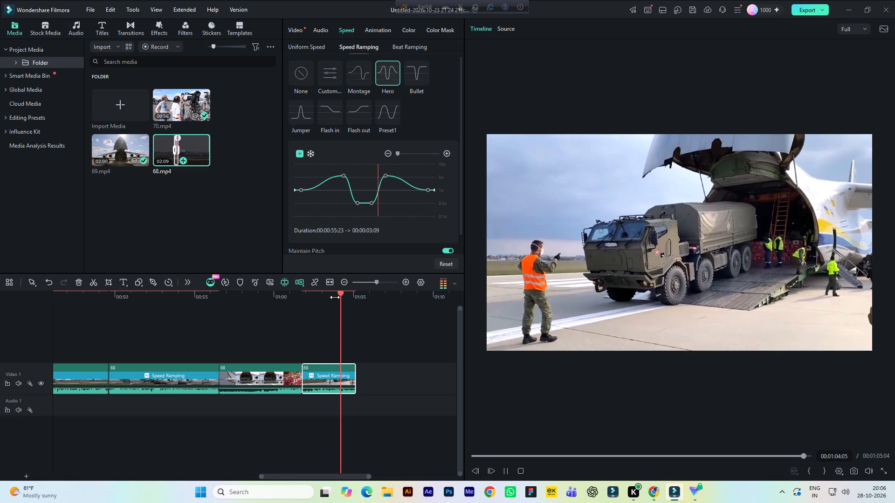
key("space")
Find the shot of the truck seen from behind beside the green loading ramp in 68.mp4 and mark the in point at about 00:01:02.
left_click(508, 29)
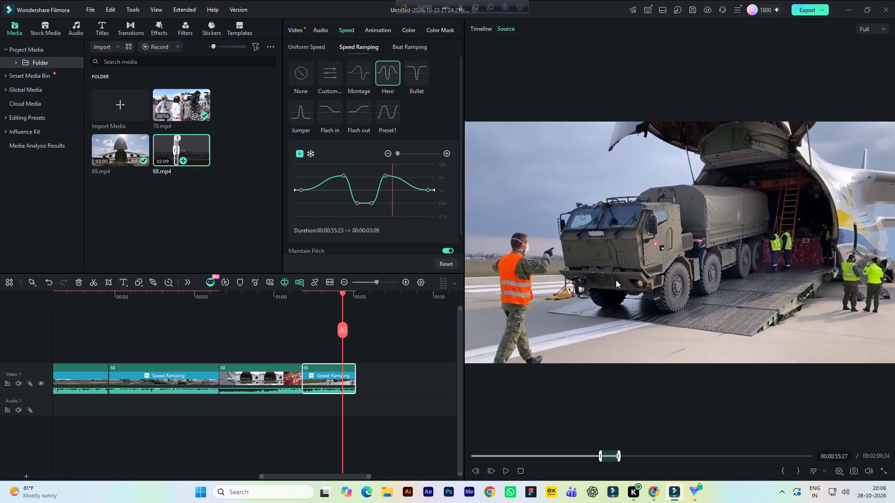
key("space")
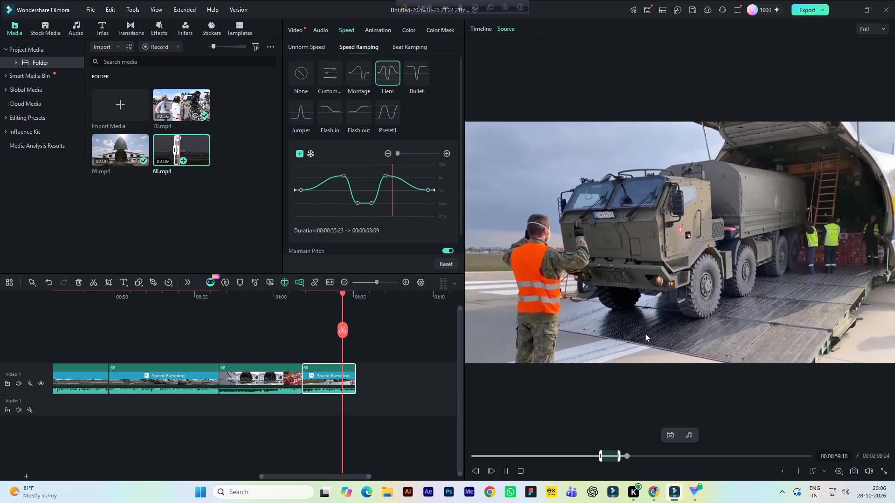
key("space")
key("space")
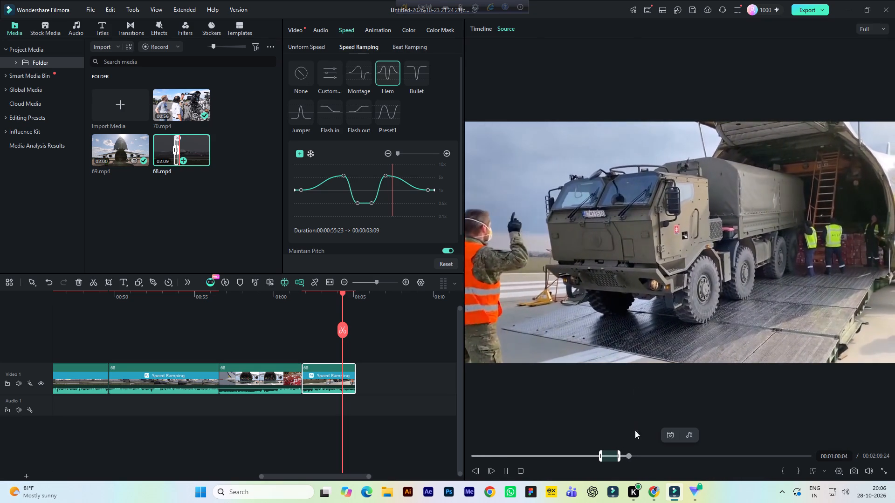
left_click(636, 455)
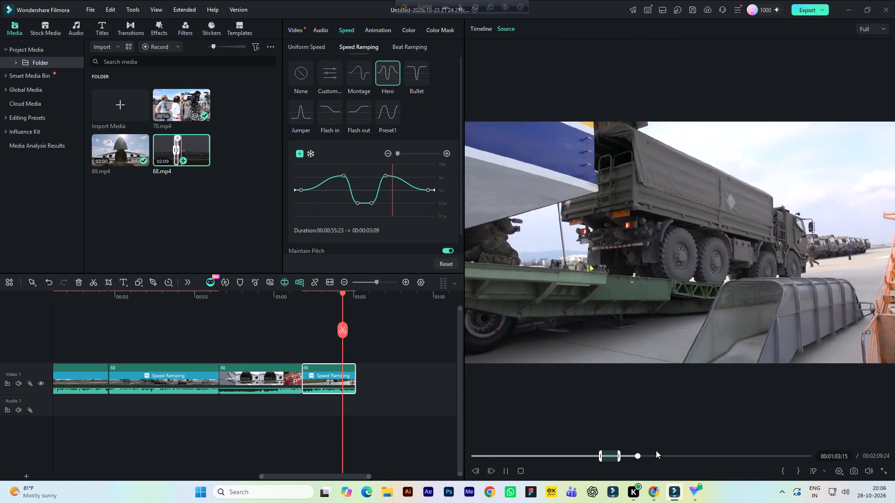
left_click(635, 454)
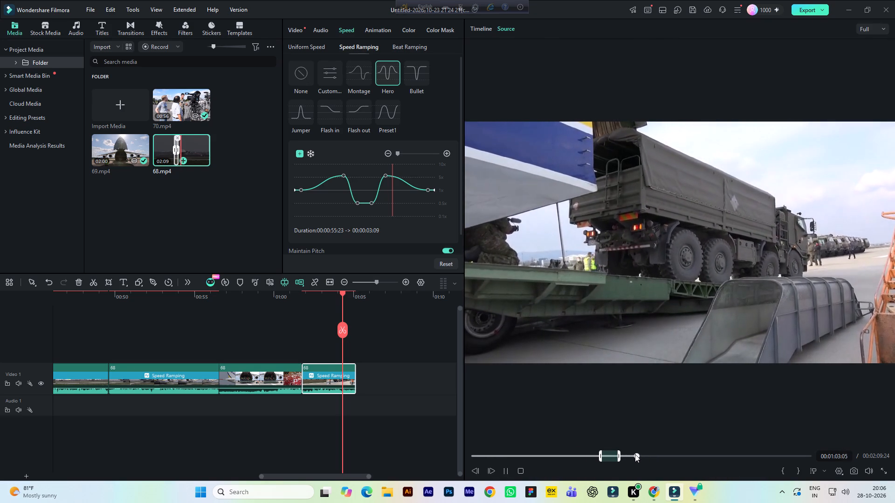
left_click(629, 455)
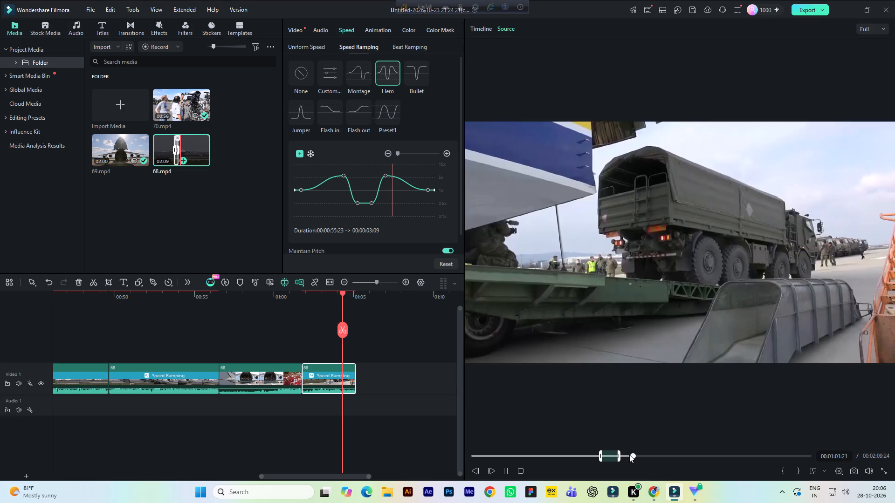
key("space")
left_click(786, 471)
Play 68.mp4 on through the rear truck shot and mark the out point at 00:01:05:24.
key("space")
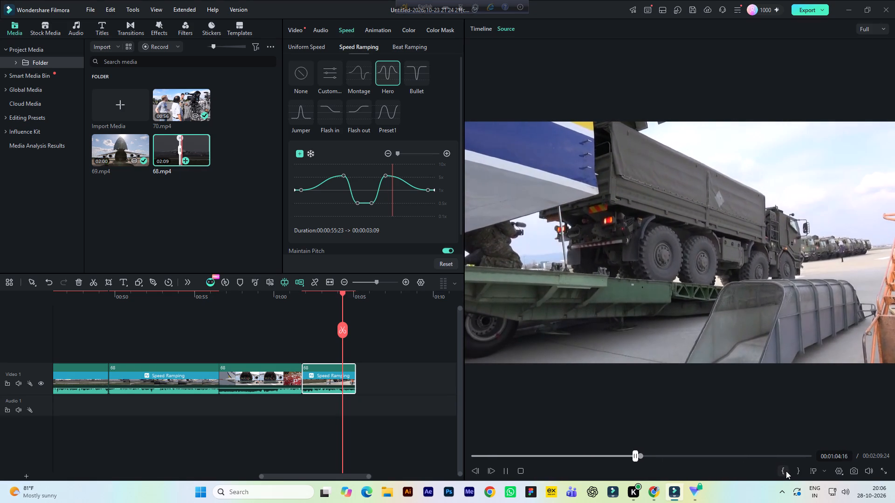
key("space")
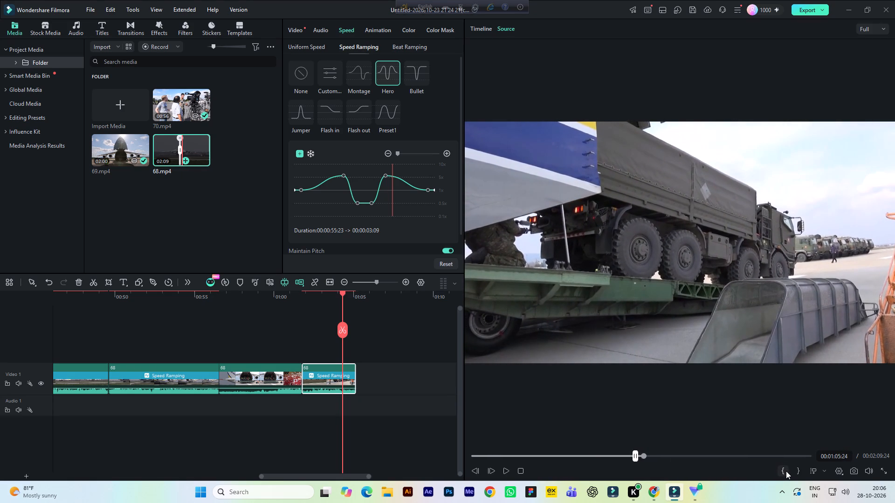
left_click(794, 471)
Add the marked rear truck section to Video 1 after the speed-ramped truck clip, keeping the project settings, and play it back.
left_click_drag(646, 302, 424, 381)
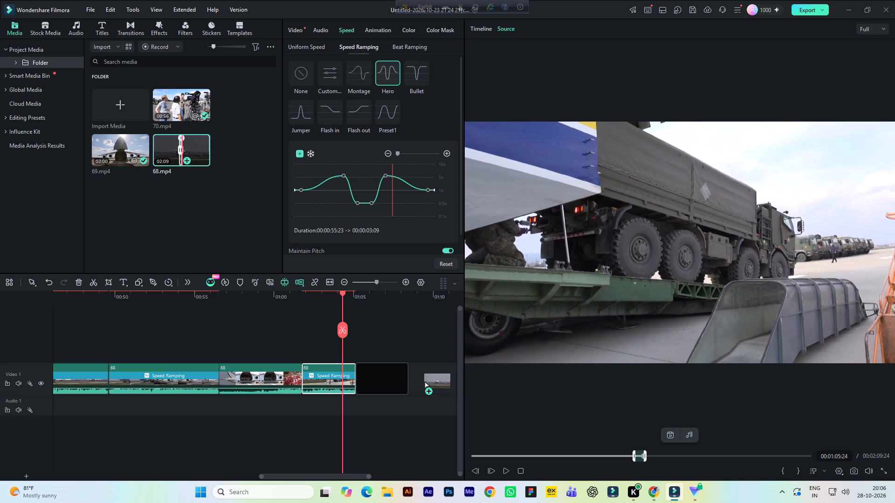
left_click_drag(424, 381, 419, 381)
left_click(493, 267)
key("space")
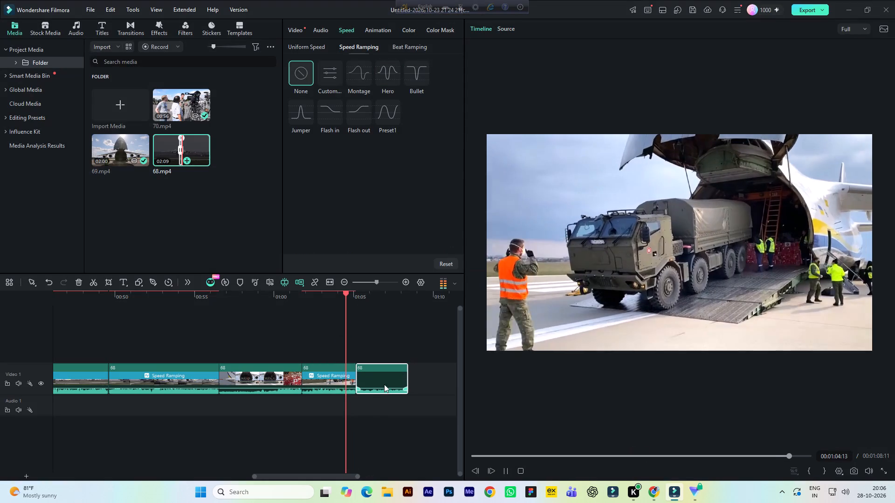
key("space")
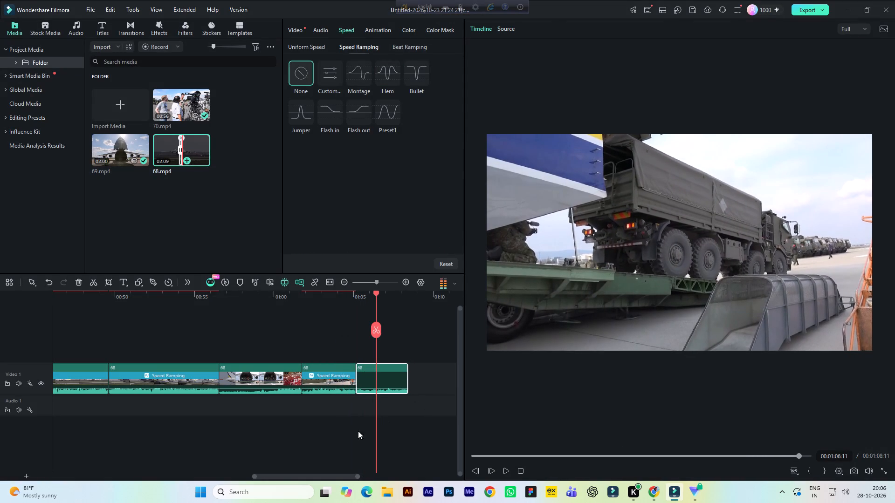
left_click_drag(323, 477, 352, 481)
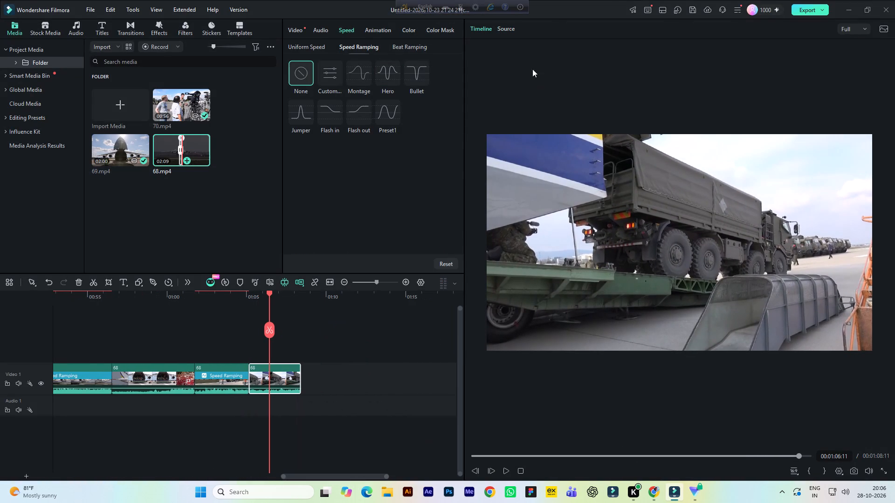
Find the shot of the masked soldier standing before the open Antonov in 68.mp4 and mark the in point at about 00:01:28:18.
left_click(511, 26)
key("space")
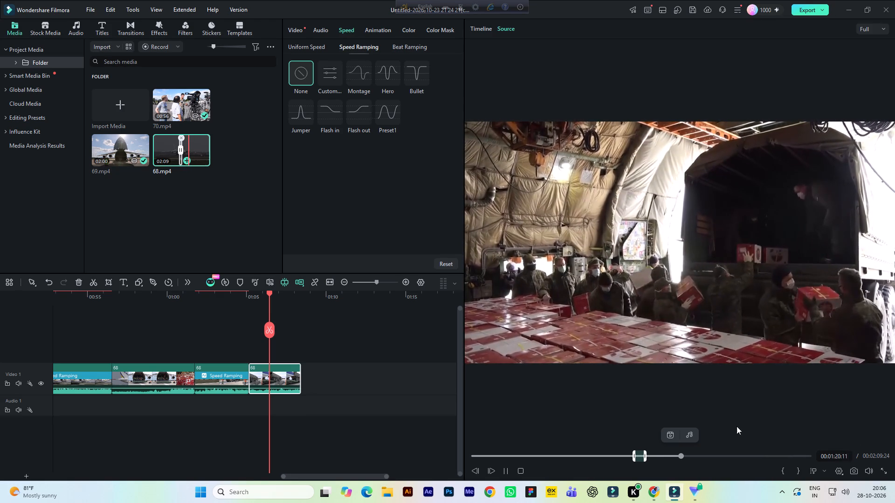
left_click(690, 454)
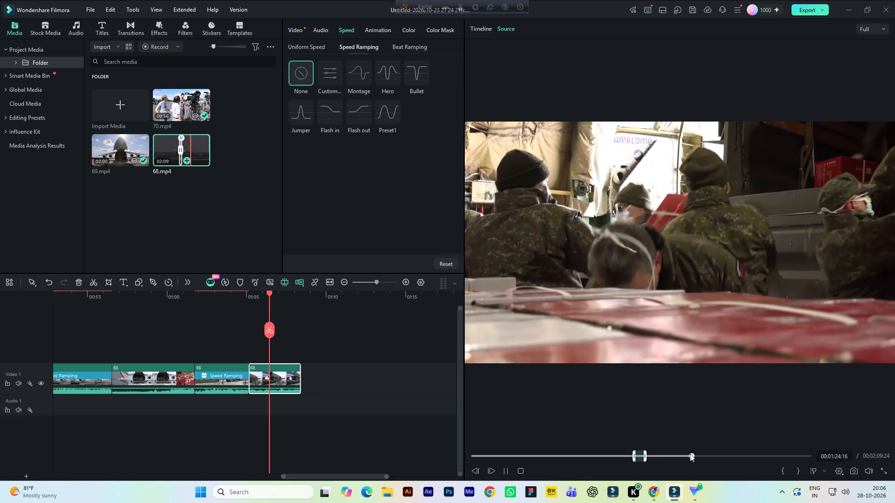
left_click(700, 455)
left_click(705, 455)
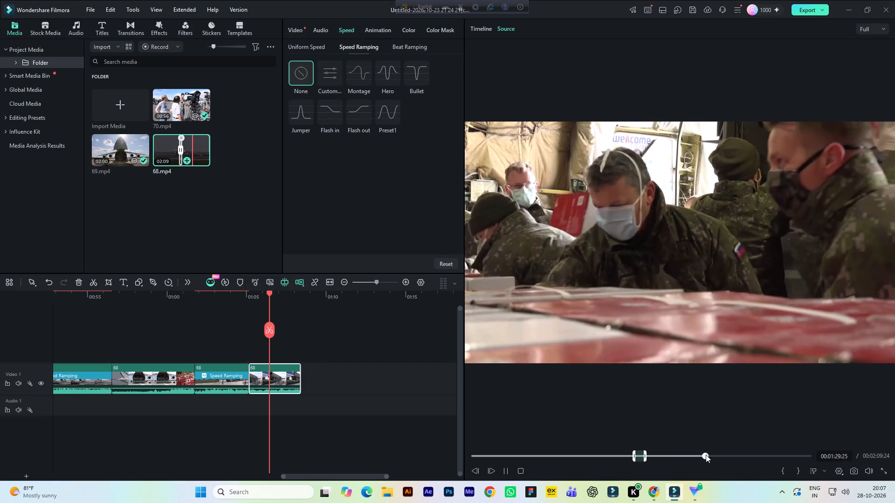
key("space")
left_click(701, 454)
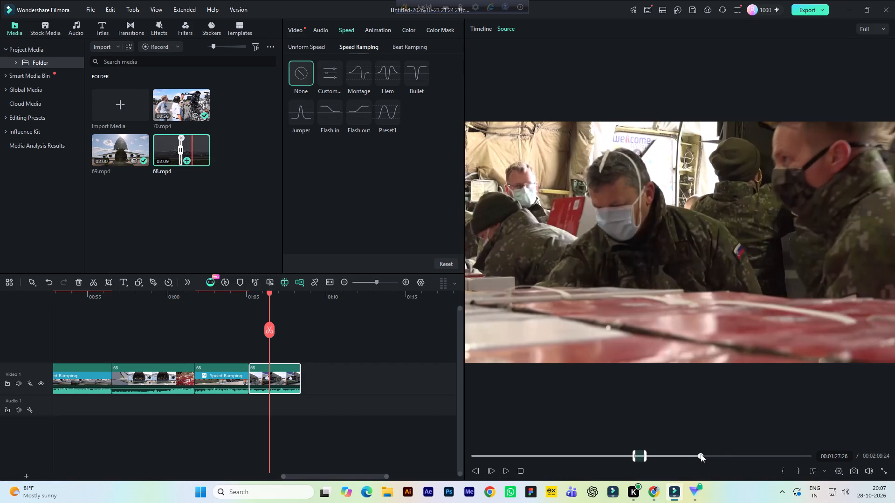
key("space")
key("space")
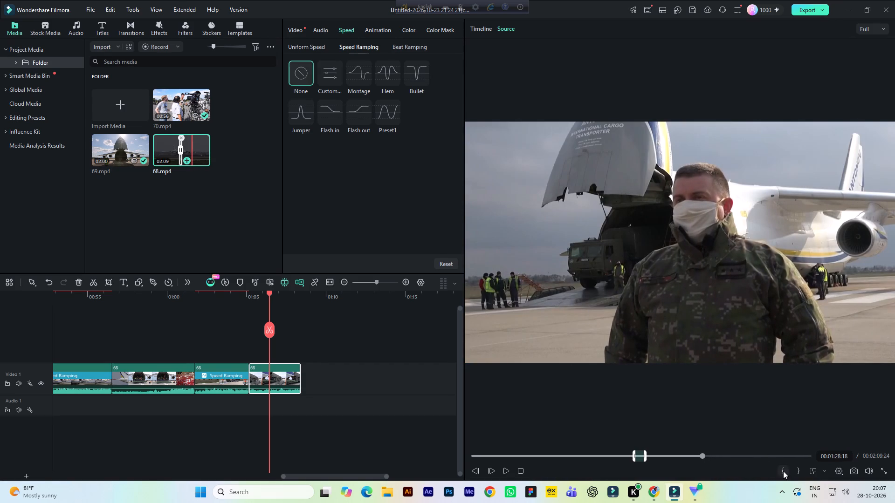
left_click(783, 471)
Skim 68.mp4 from the marked soldier shot to the end of the footage, examining it for further usable shots.
key("space")
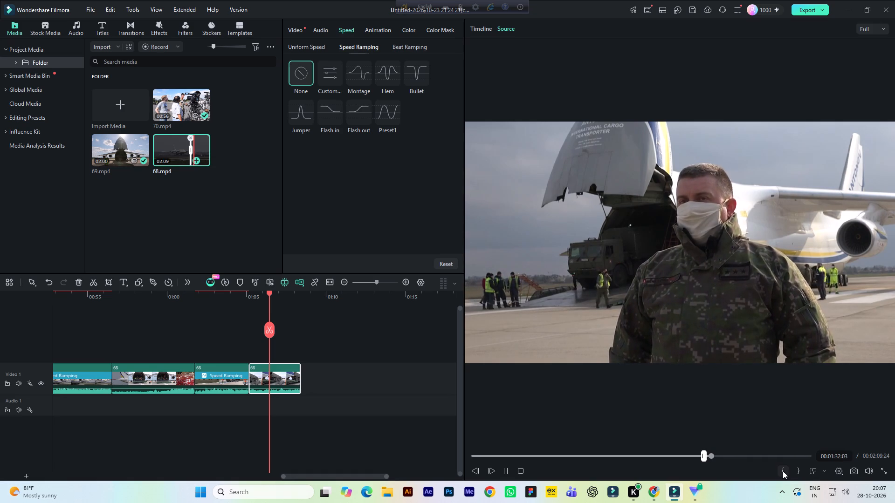
left_click(722, 452)
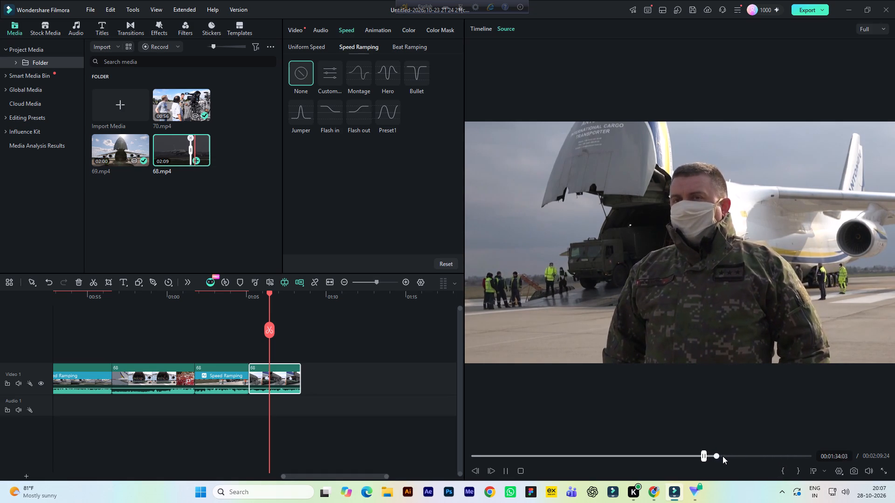
left_click(723, 456)
left_click(731, 454)
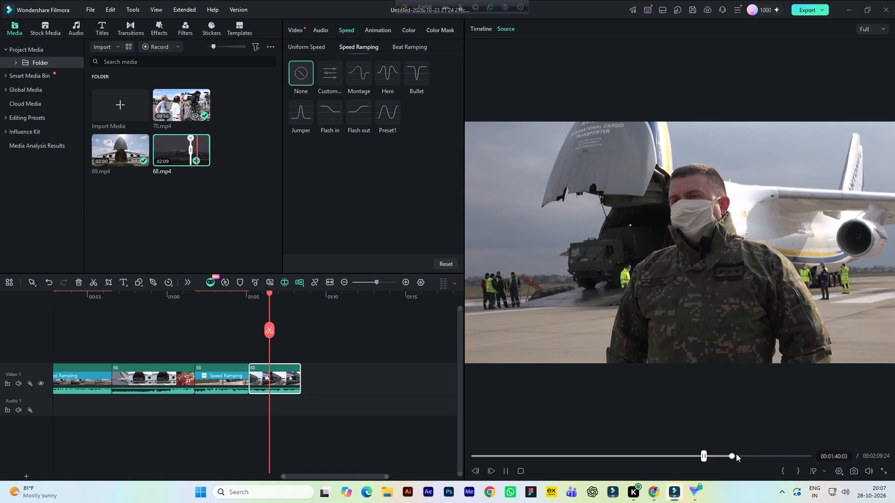
left_click(737, 455)
left_click(746, 457)
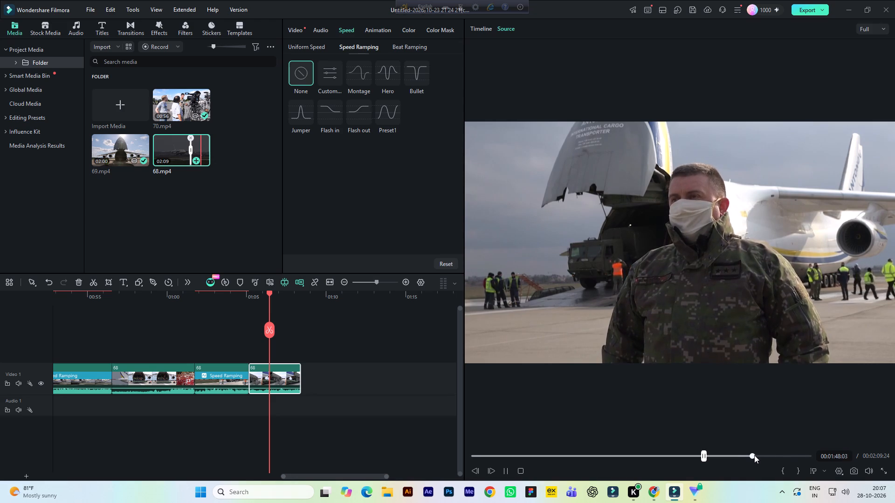
left_click(756, 456)
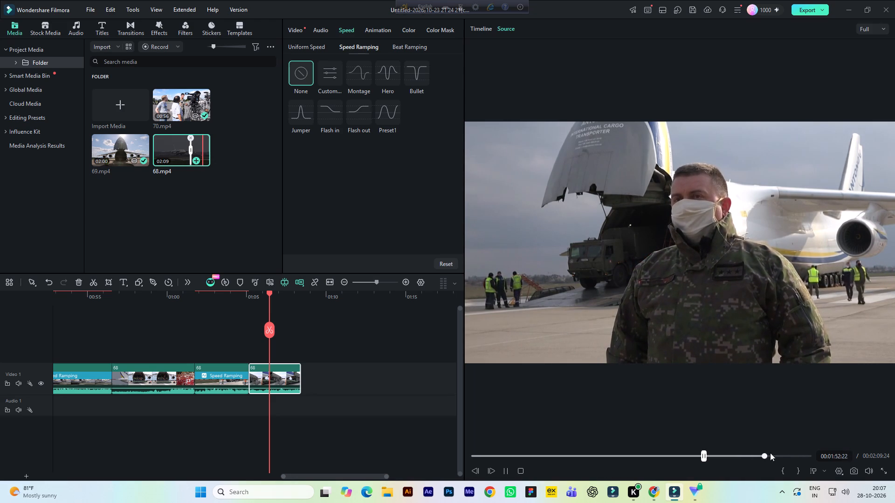
left_click(772, 455)
left_click(781, 455)
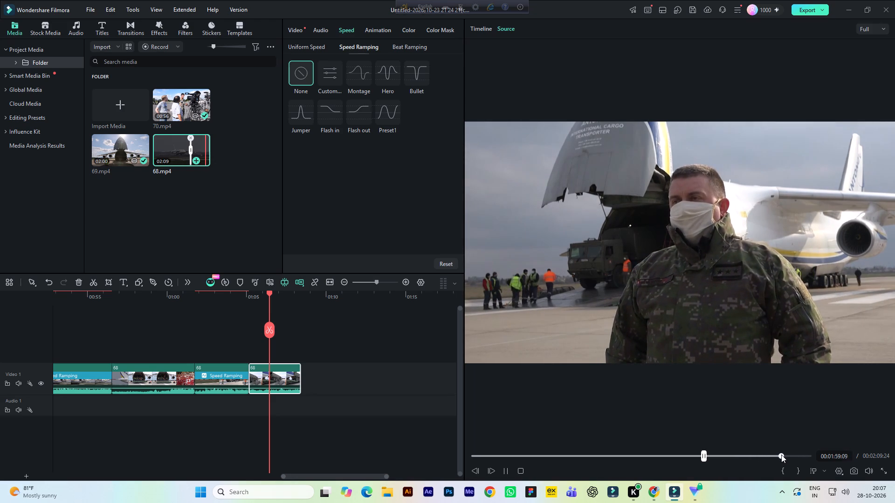
left_click(789, 455)
left_click(799, 455)
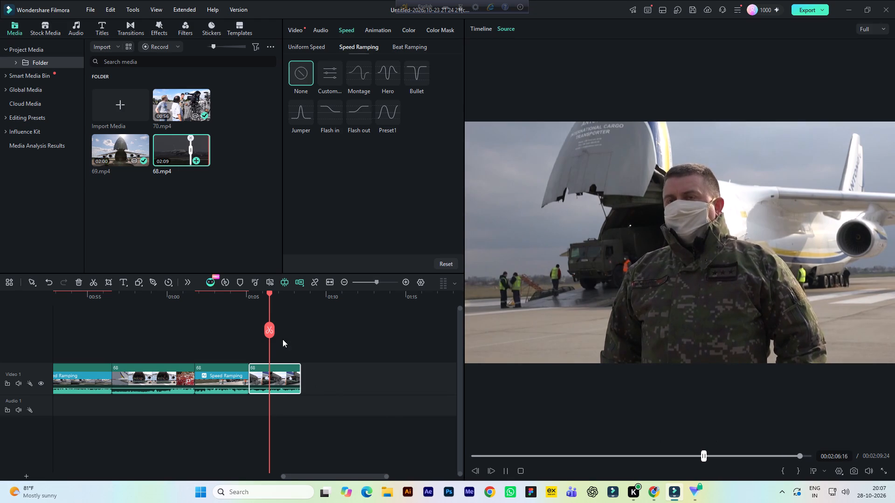
Replay the rear truck clip at the end of Video 1 and look over the earlier clips and their speed ramps.
left_click(254, 296)
key("space")
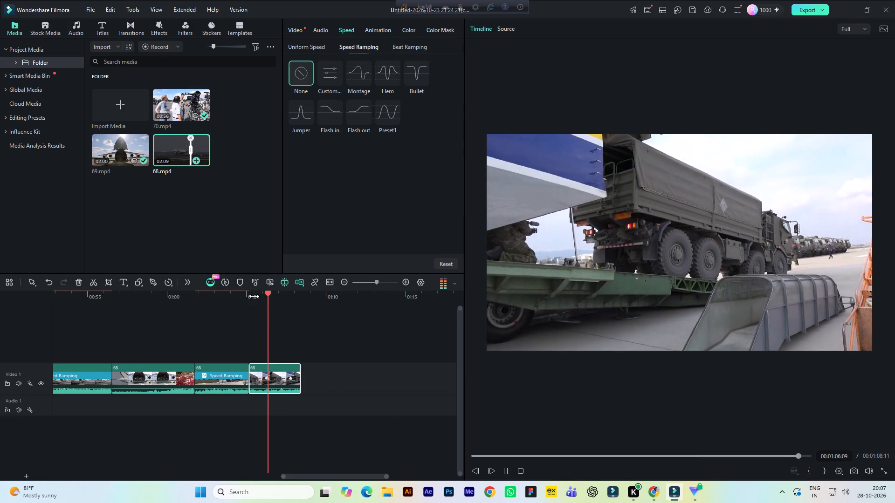
key("space")
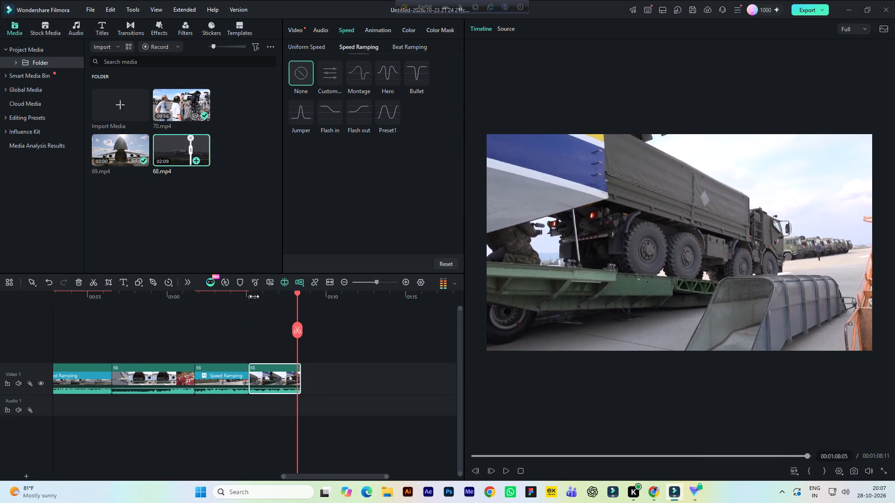
left_click_drag(311, 474, 102, 455)
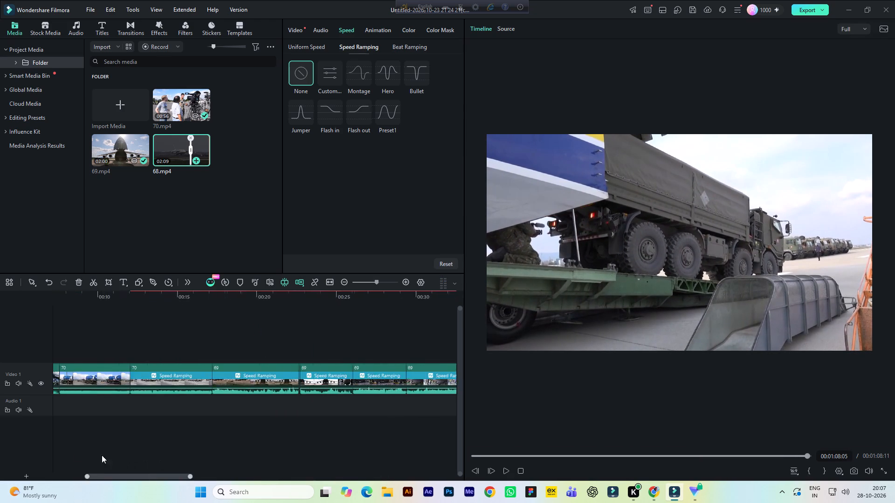
left_click_drag(102, 455, 60, 450)
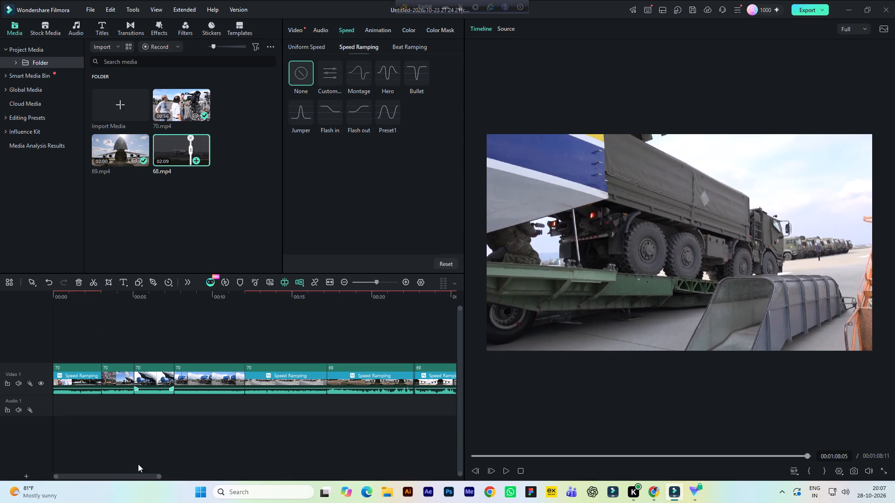
left_click_drag(141, 477, 320, 486)
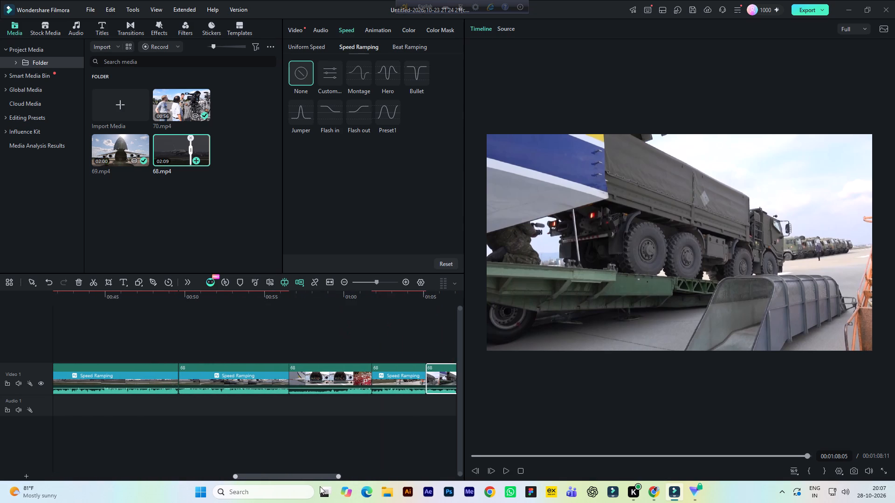
left_click_drag(320, 486, 335, 484)
Apply the Hero speed ramp to the open cargo bay clip from 68.mp4, after trying the Preset1, Flash out and Jumper curves.
left_click(276, 381)
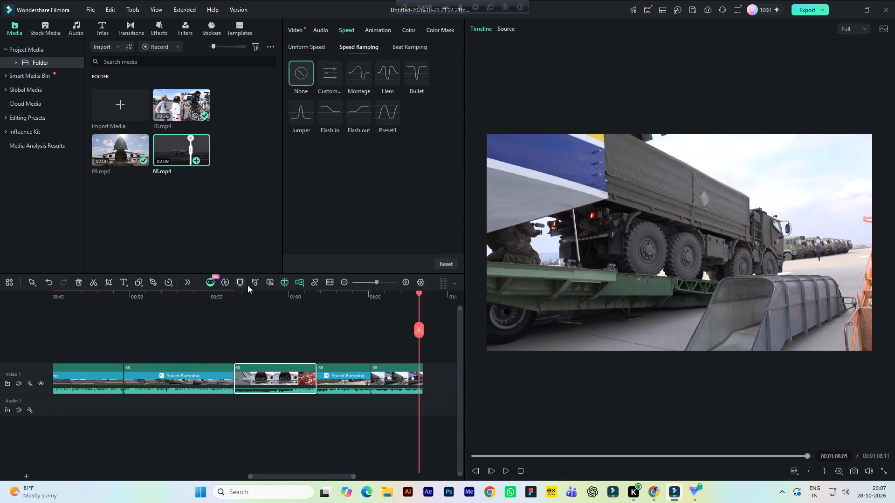
left_click(271, 292)
left_click(269, 378)
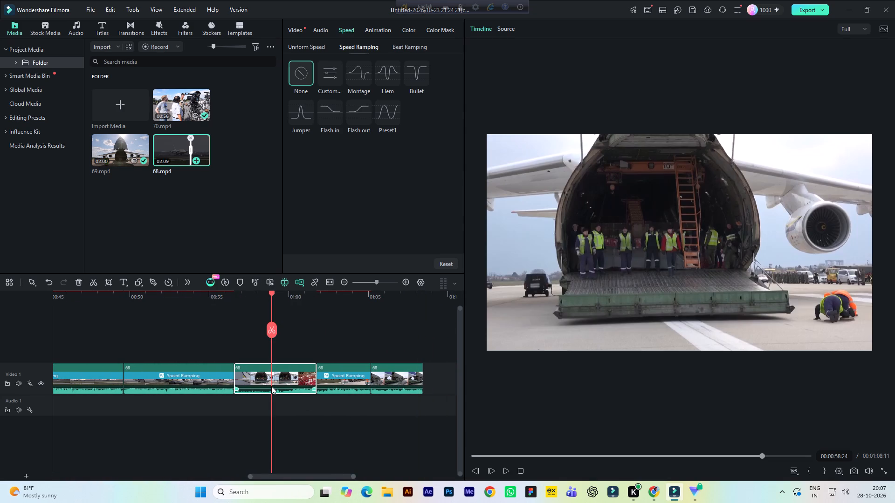
left_click(386, 75)
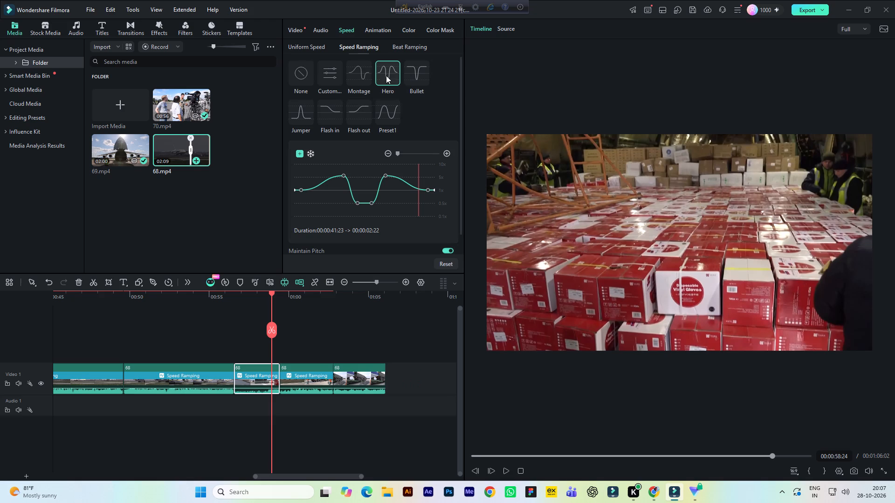
left_click(386, 109)
left_click(361, 115)
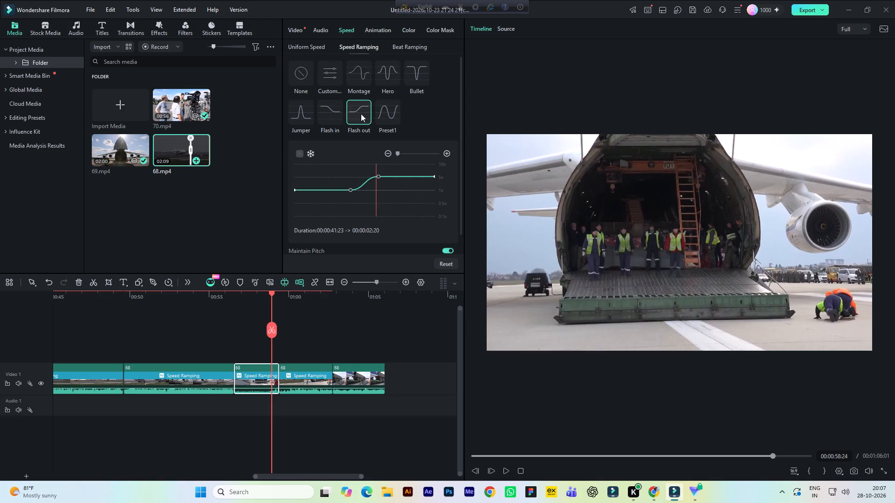
left_click(303, 113)
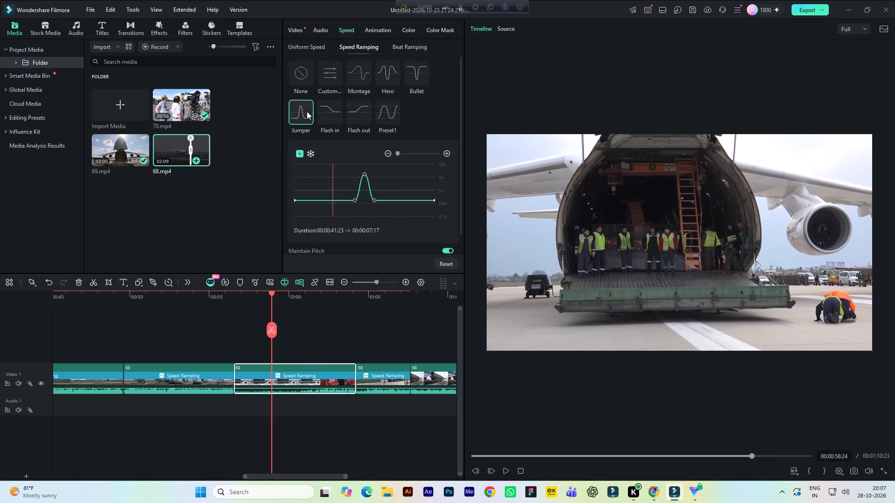
left_click(386, 68)
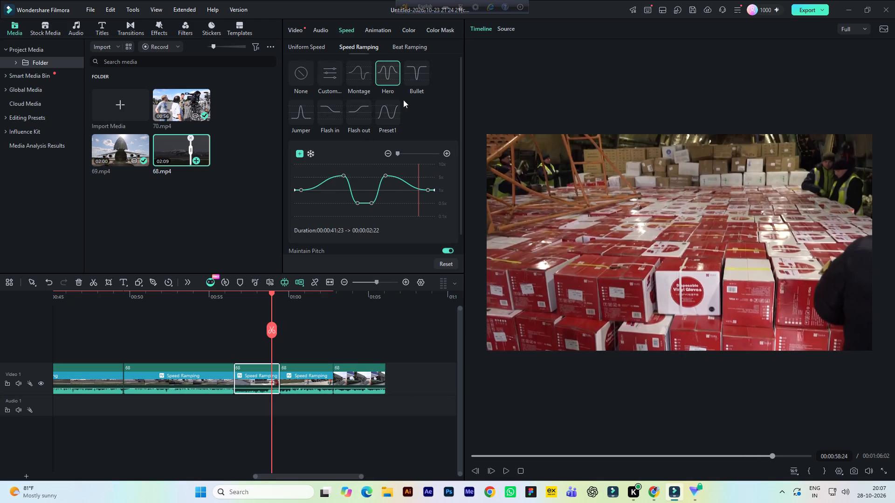
Play back the speed-ramped cargo bay clip and the truck clips after it to examine their pacing.
left_click(215, 293)
key("space")
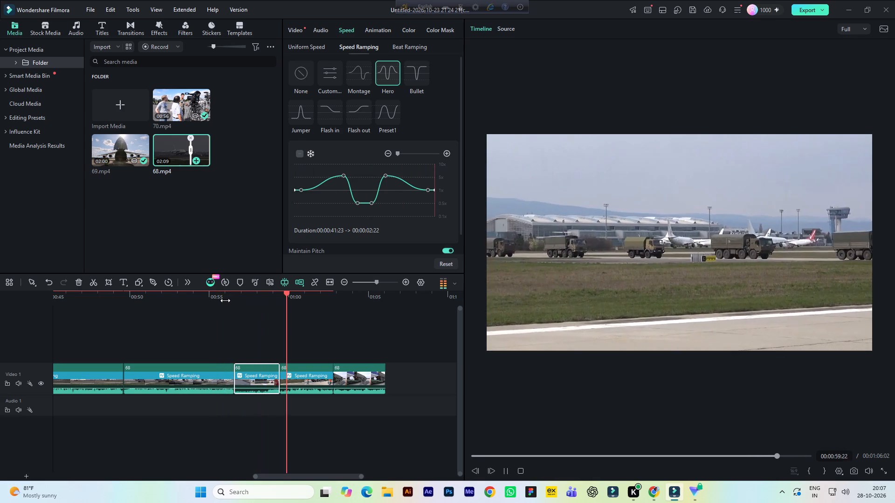
key("space")
key("space")
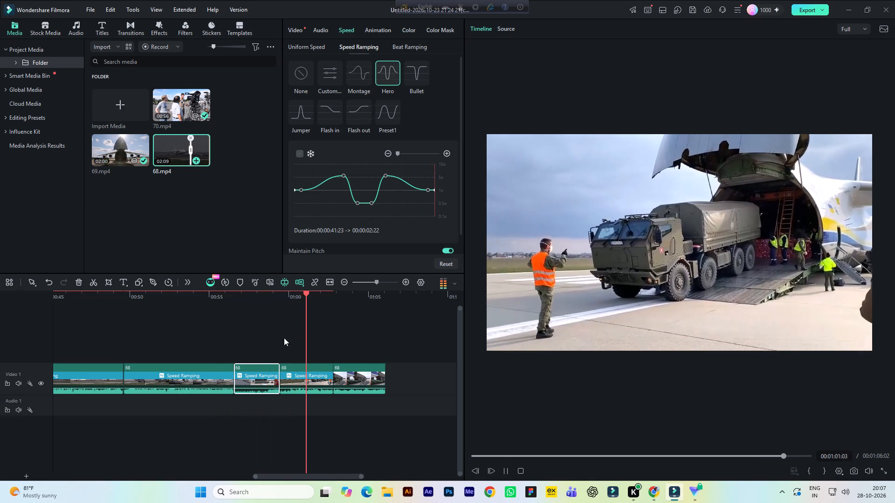
key("space")
left_click(301, 376)
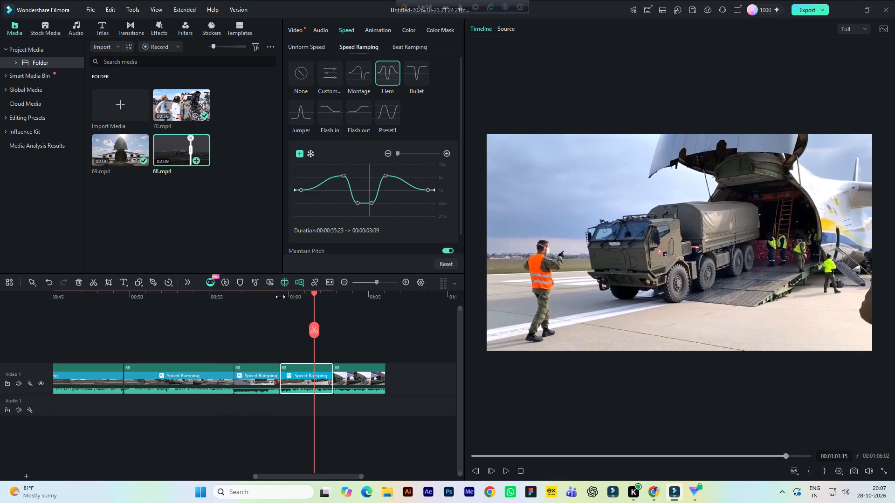
left_click(280, 297)
key("space")
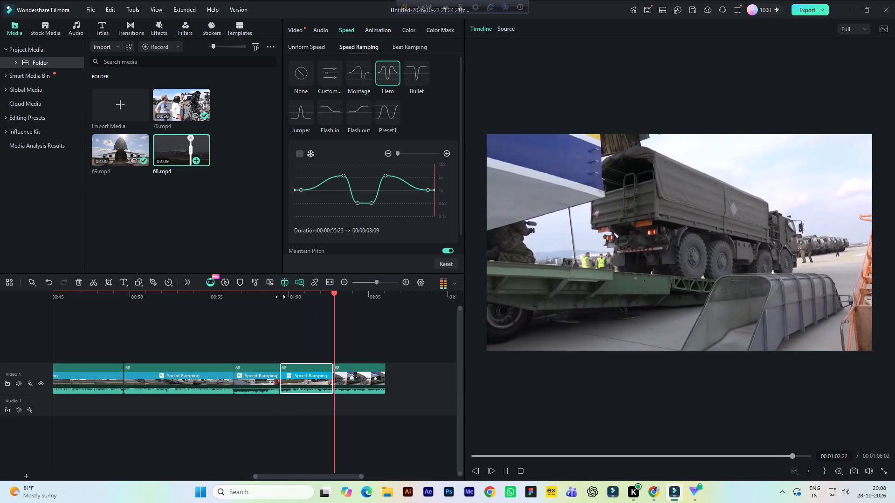
key("space")
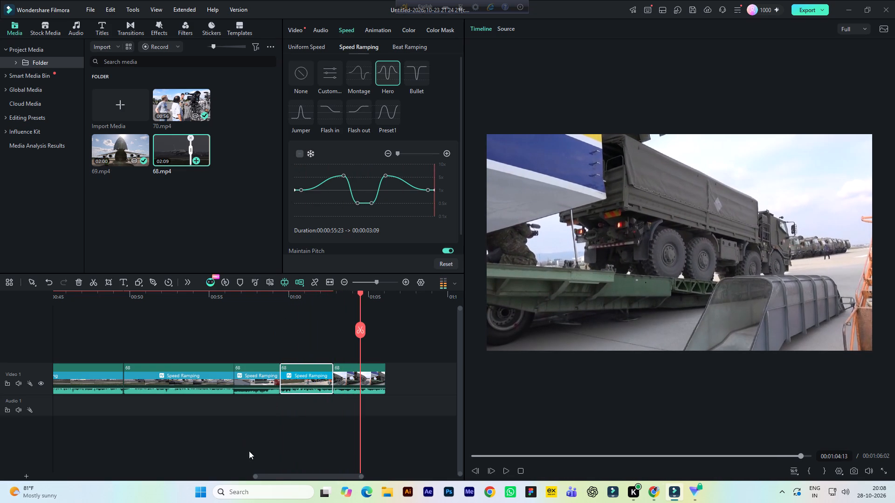
Fit the whole edit into the timeline view and check frames of the helicopter and cargo hold shots.
left_click_drag(276, 476, 165, 490)
left_click(216, 295)
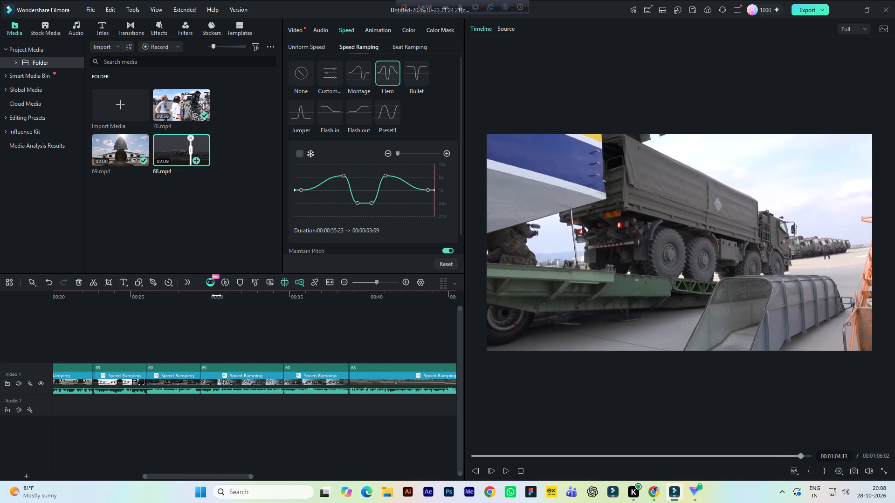
left_click_drag(216, 295, 202, 294)
left_click(250, 298)
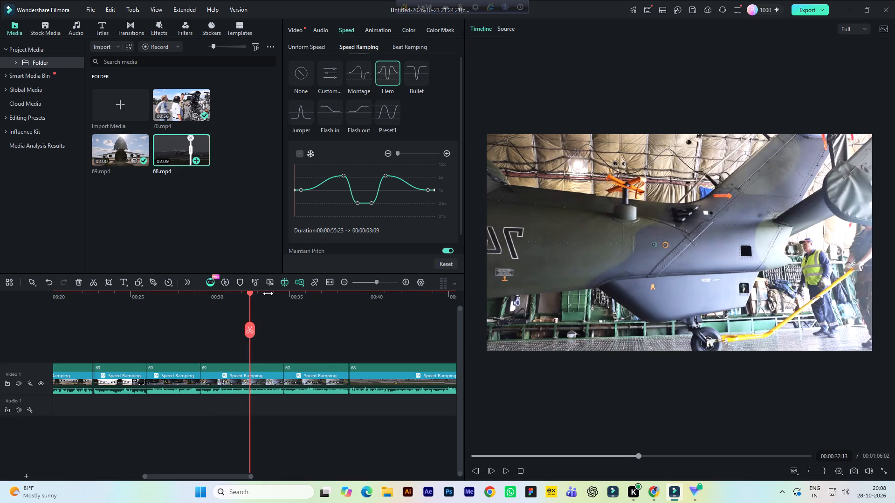
left_click_drag(268, 293, 194, 307)
left_click_drag(208, 295, 213, 295)
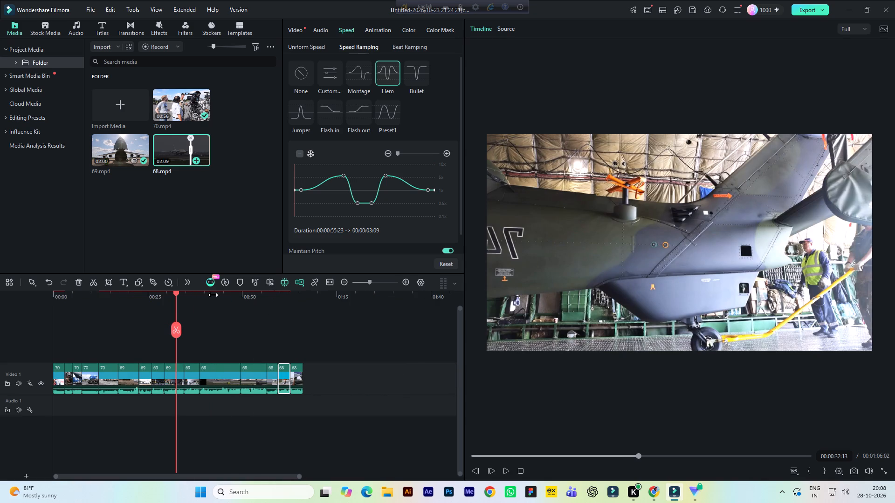
left_click_drag(213, 295, 227, 296)
left_click_drag(225, 475, 199, 478)
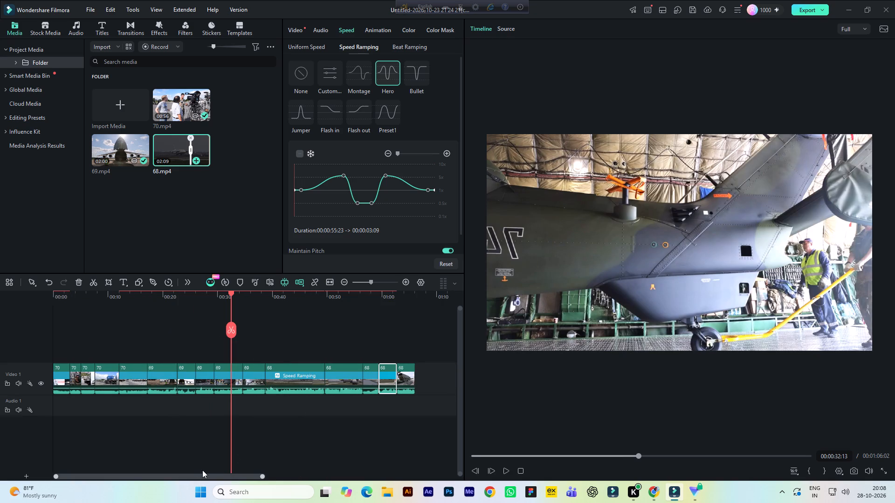
left_click(202, 470)
left_click_drag(197, 476, 158, 479)
left_click(167, 433)
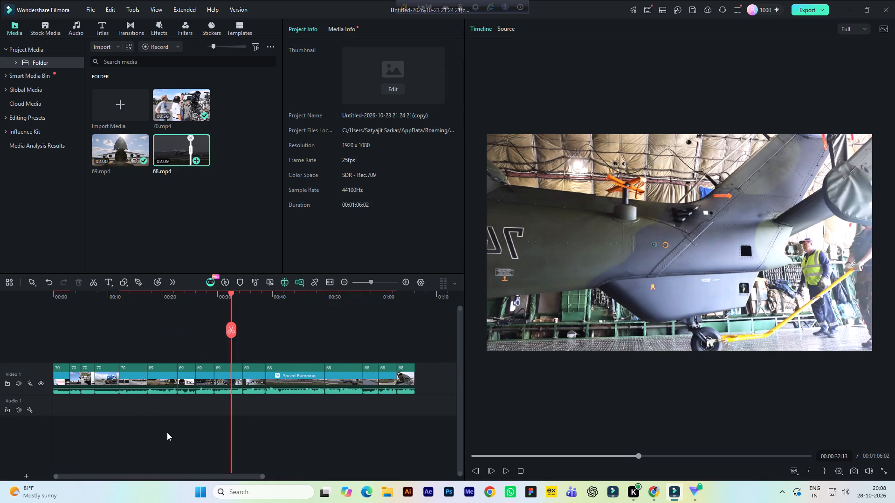
left_click_drag(205, 296, 197, 297)
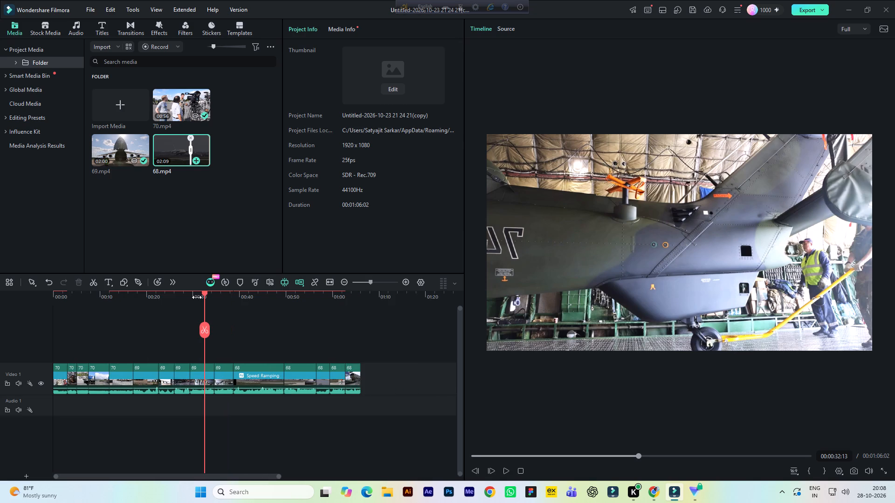
left_click_drag(197, 297, 198, 297)
left_click(248, 303)
left_click(174, 304)
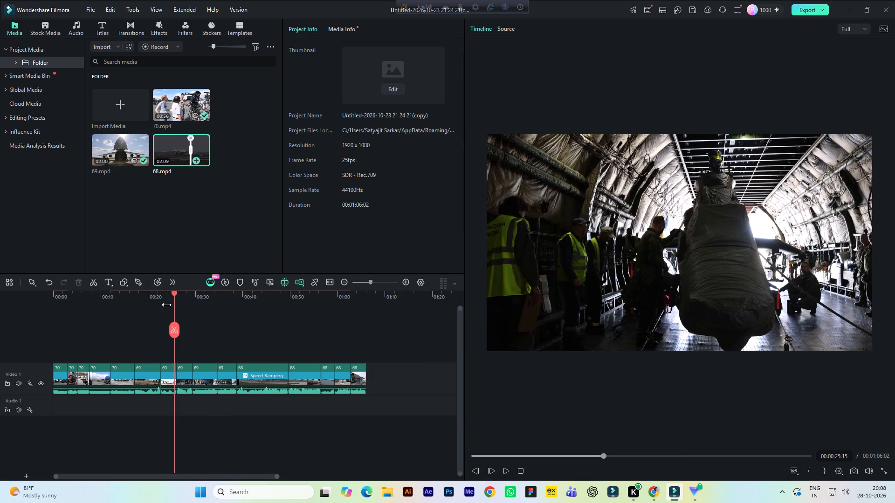
Play the last truck clip through to its end and mark the export range's out point there, at 00:01:06:02.
left_click(353, 297)
key("space")
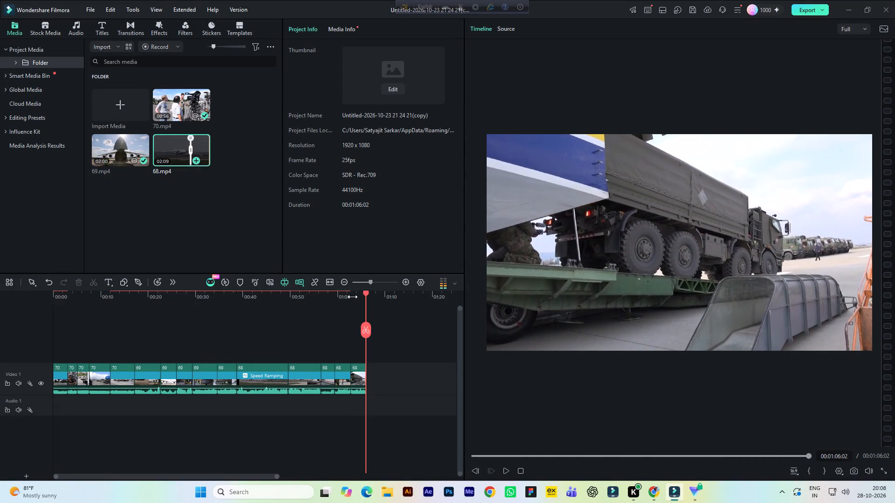
key("o")
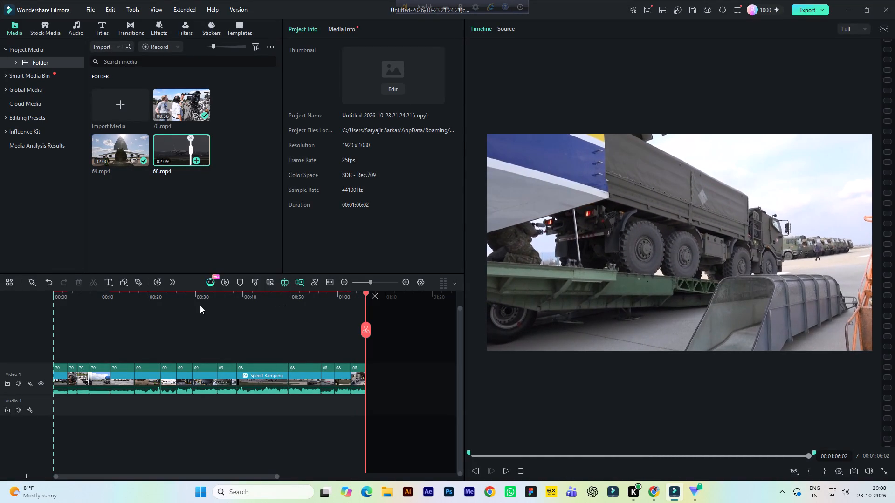
left_click(185, 298)
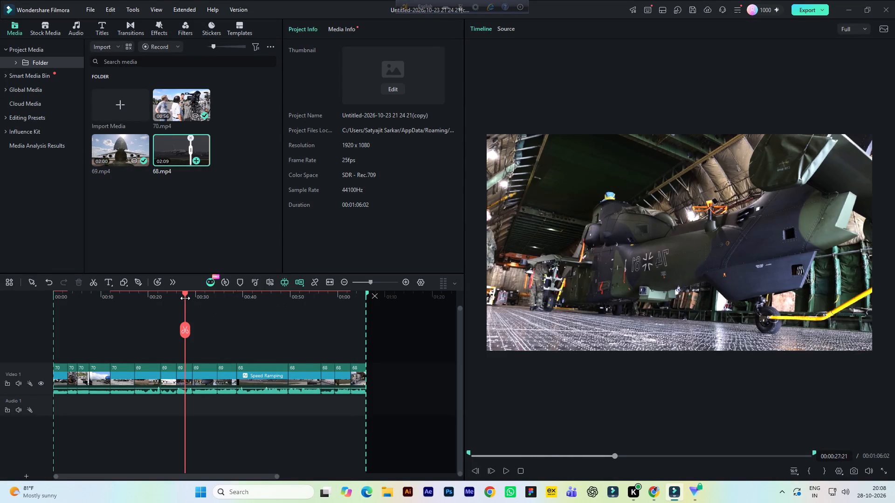
Export the marked range as an MP4 video titled "defence tech" with the quality set to High.
key("ctrl+e")
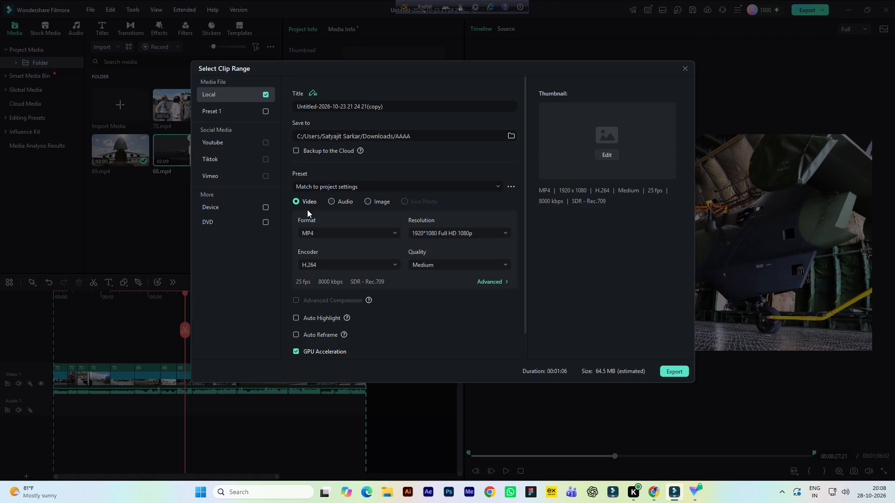
left_click(395, 104)
left_click_drag(395, 107, 217, 96)
type("defence tec")
key("h")
key("space")
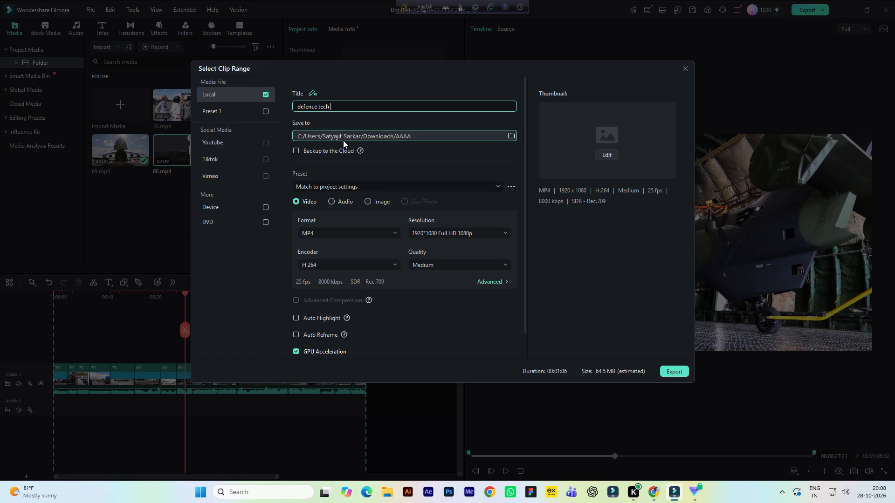
left_click(440, 263)
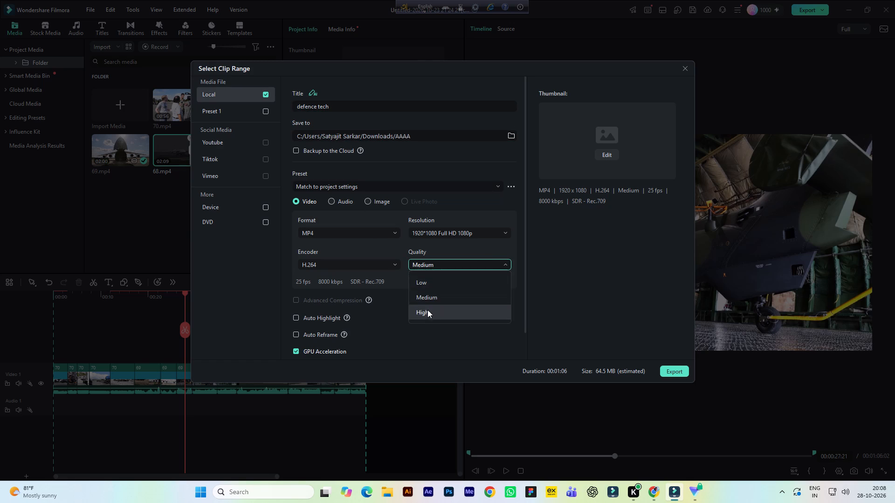
left_click(427, 311)
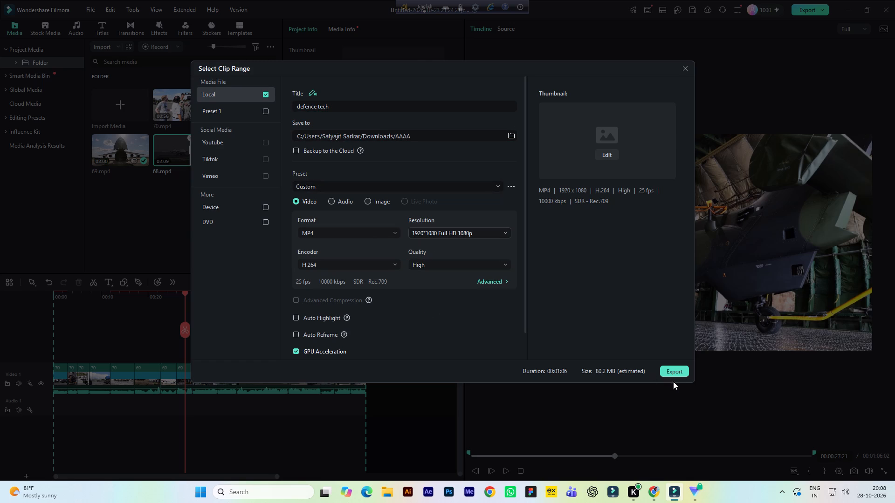
left_click(671, 371)
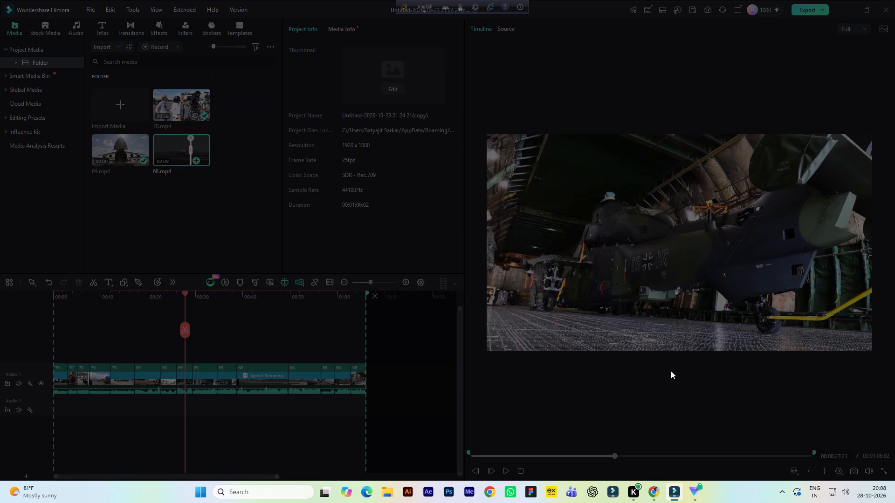